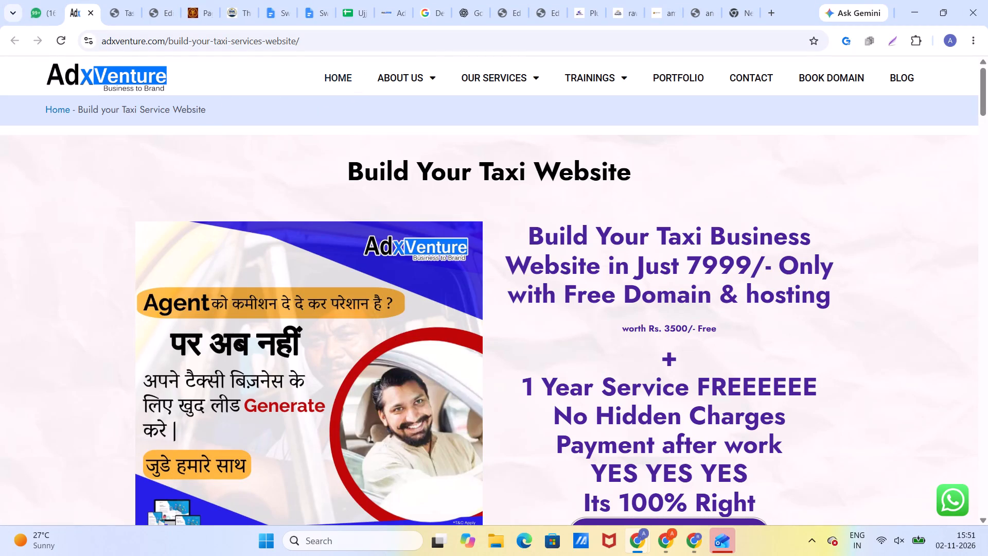
# Enter the web address Adxventure.com/ in a new browser tab.
pyautogui.click(770, 15)
pyautogui.click(355, 43)
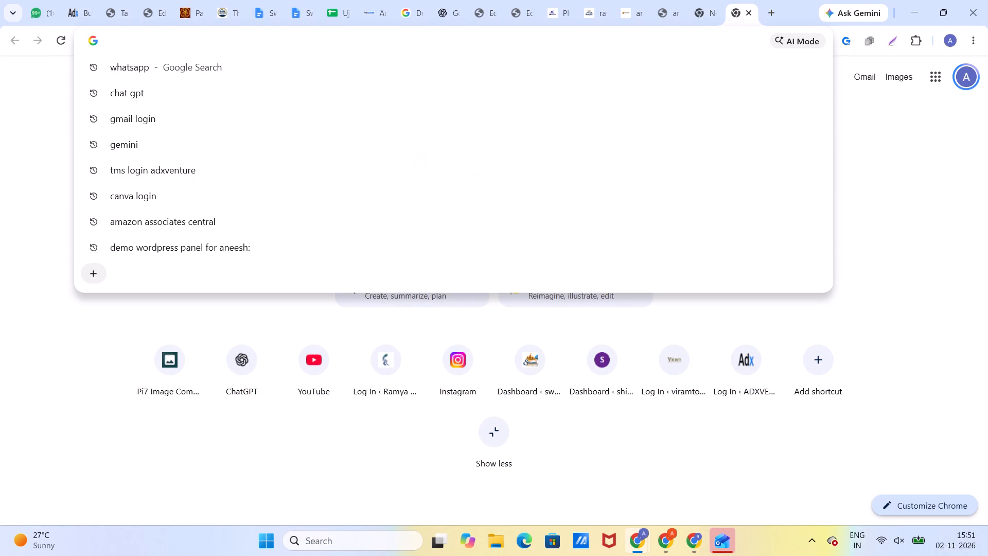
pyautogui.write('Adxventure')
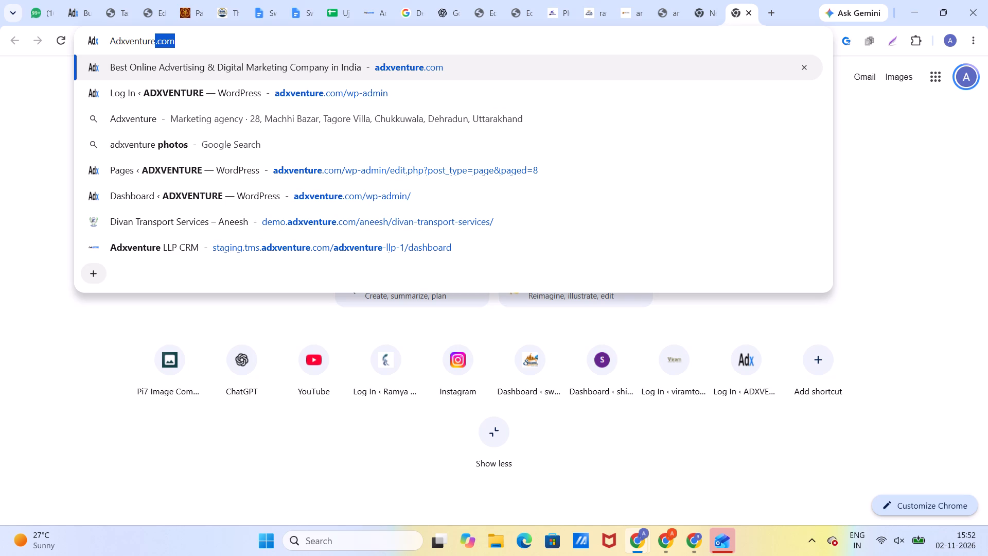
pyautogui.click(179, 41)
pyautogui.press('/')
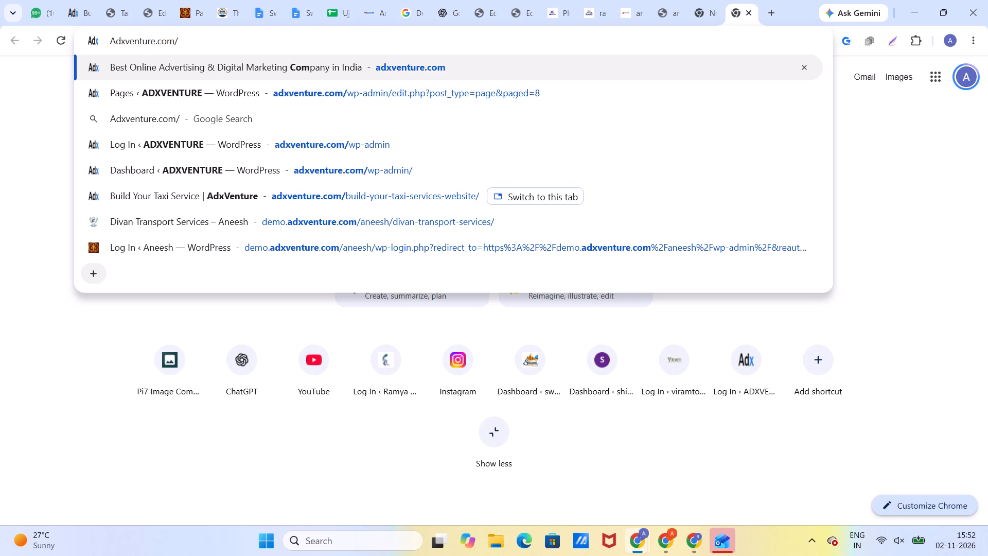
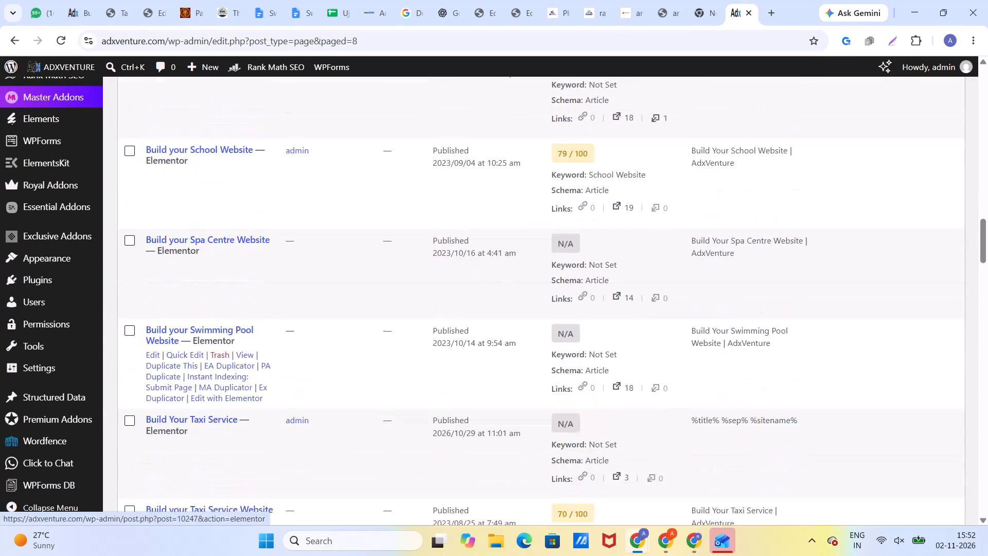
# Look through the remaining entries on page 8 of the WordPress pages list, down to its end.
pyautogui.scroll(-20, 258, 354)
pyautogui.scroll(-16, 258, 354)
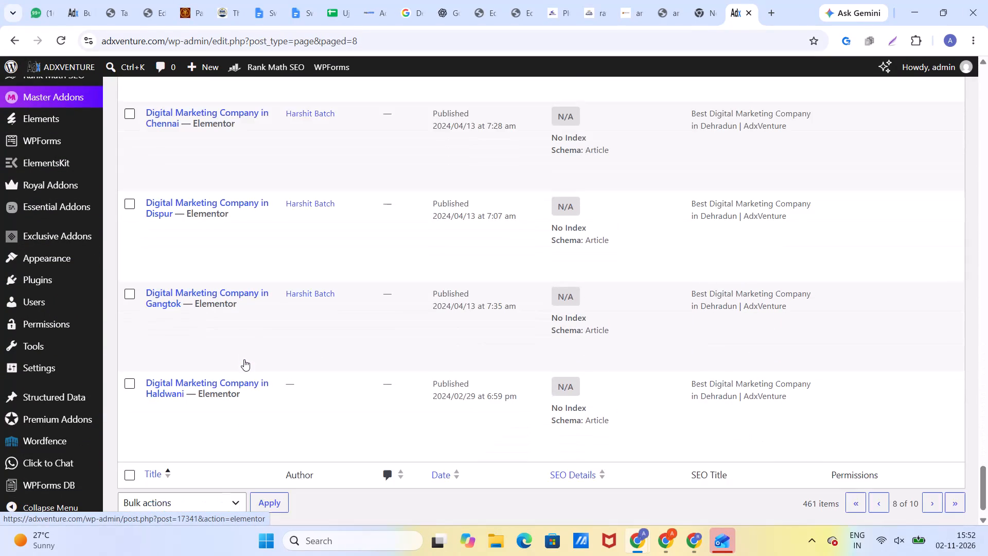
pyautogui.scroll(-13, 244, 359)
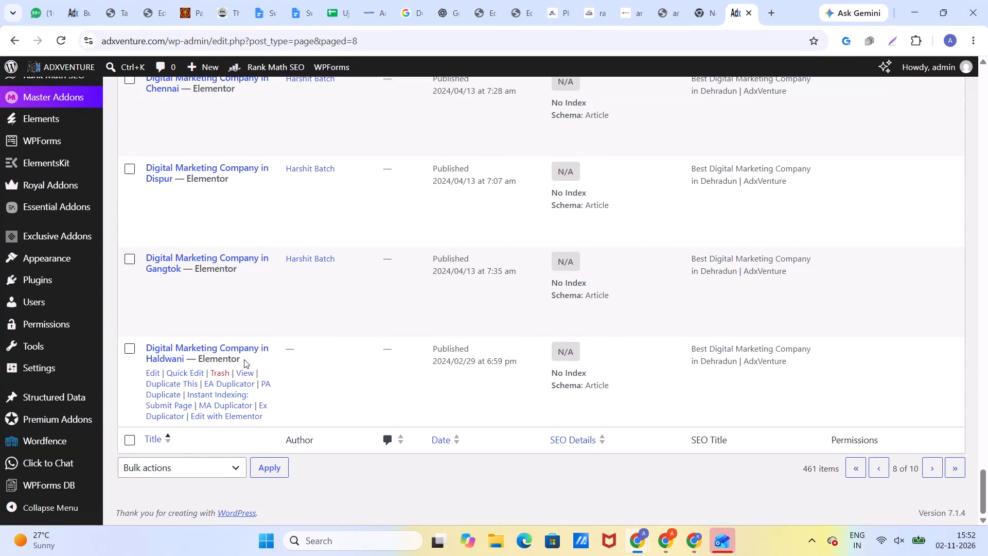
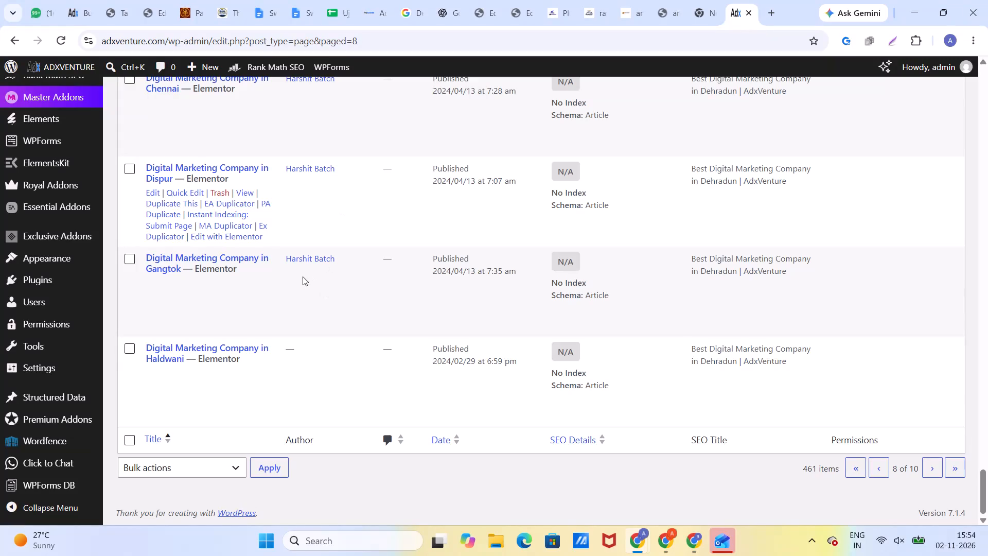
# Go to page 9 of the WordPress pages list and look through its entries for the website service page.
pyautogui.click(930, 475)
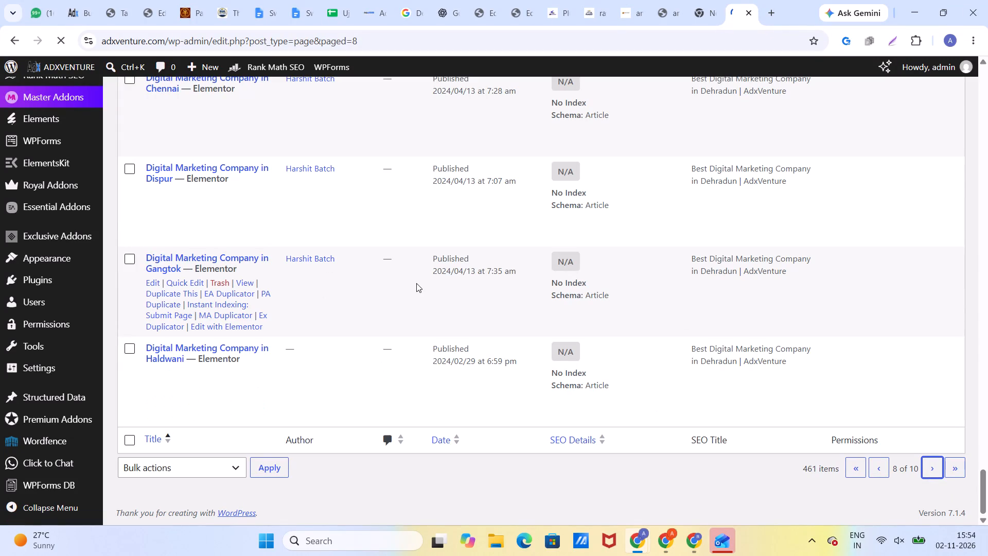
pyautogui.scroll(6, 422, 292)
pyautogui.scroll(-13, 424, 294)
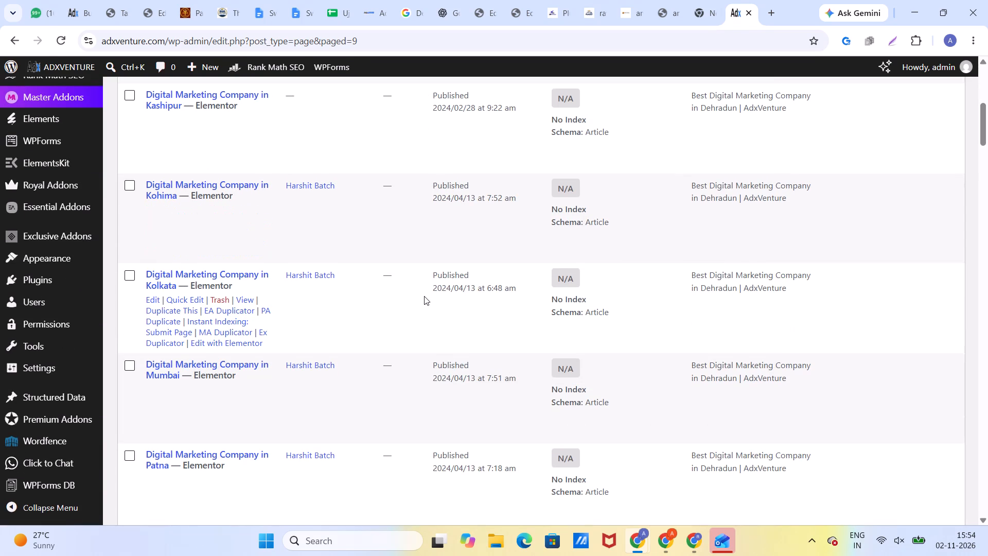
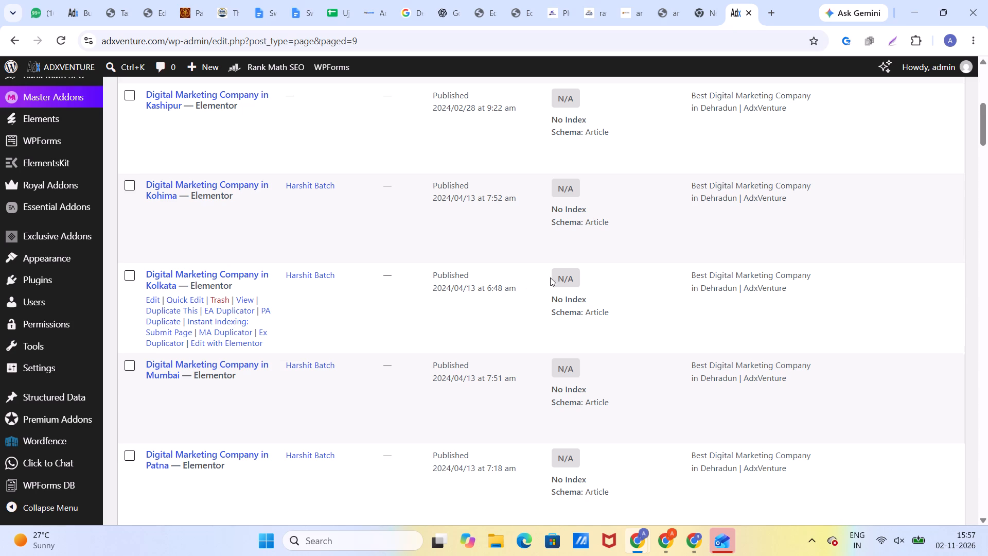
# Look through the remaining entries on page 9 of the pages list for the website service page.
pyautogui.scroll(-1, 584, 286)
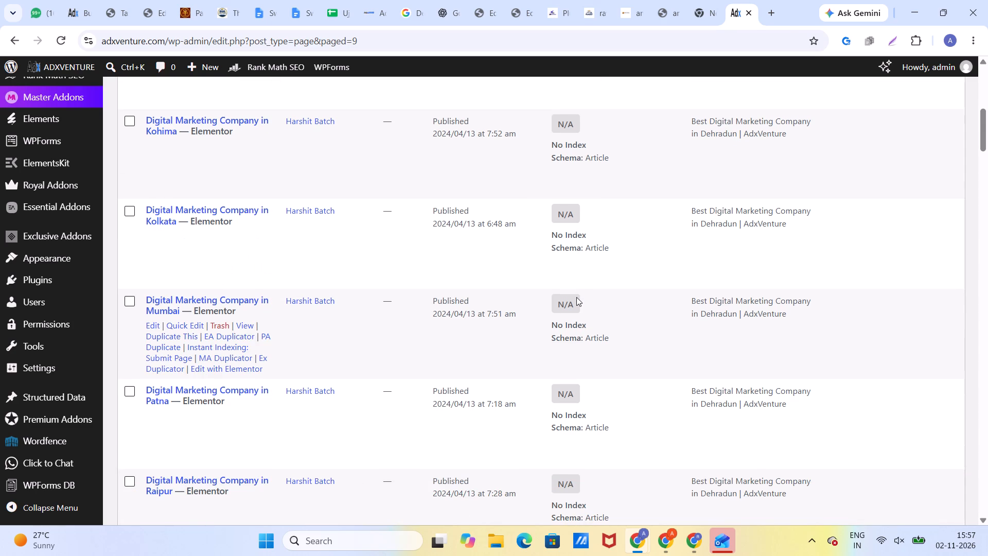
pyautogui.scroll(-6, 574, 302)
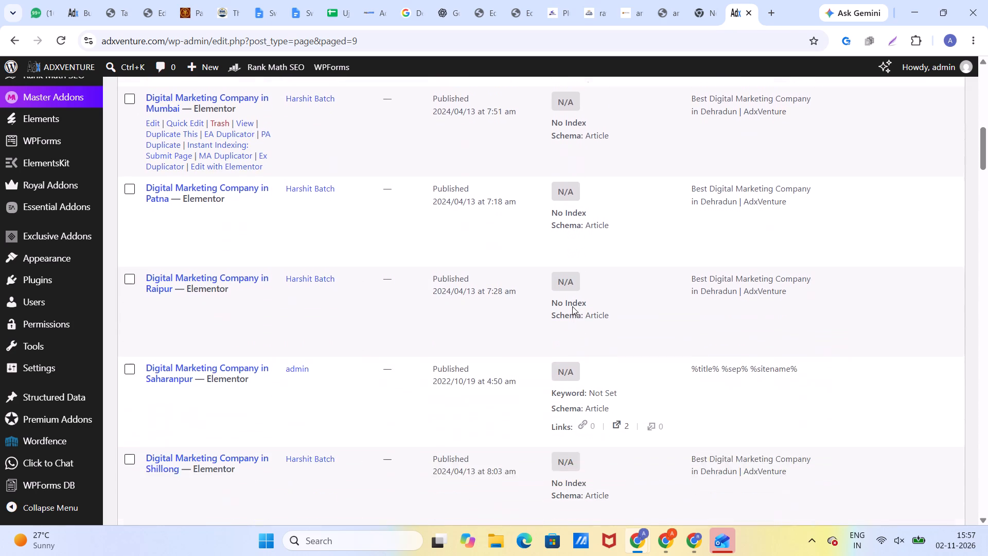
pyautogui.scroll(-14, 572, 306)
pyautogui.scroll(-11, 664, 350)
pyautogui.scroll(1, 652, 344)
pyautogui.scroll(-6, 652, 344)
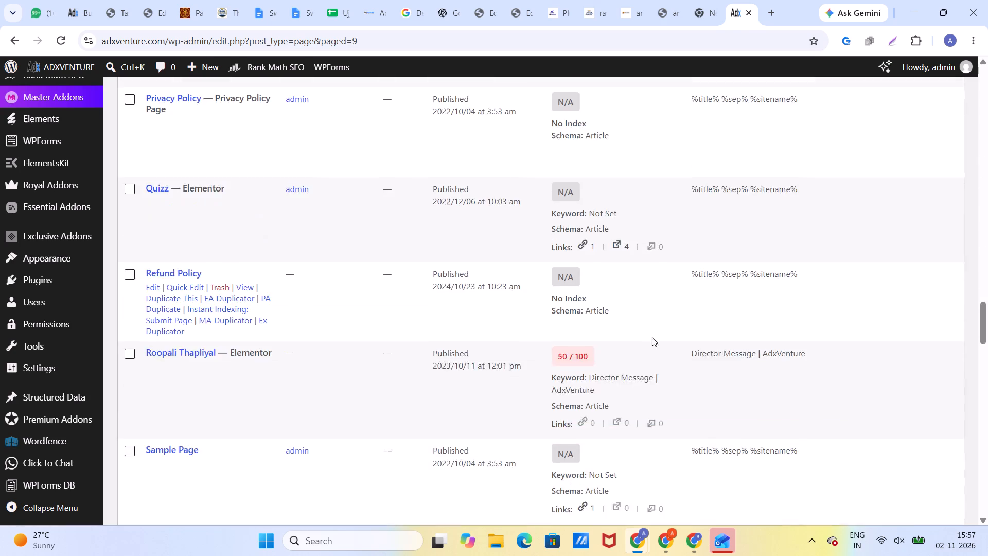
pyautogui.scroll(-20, 652, 337)
pyautogui.scroll(-10, 652, 337)
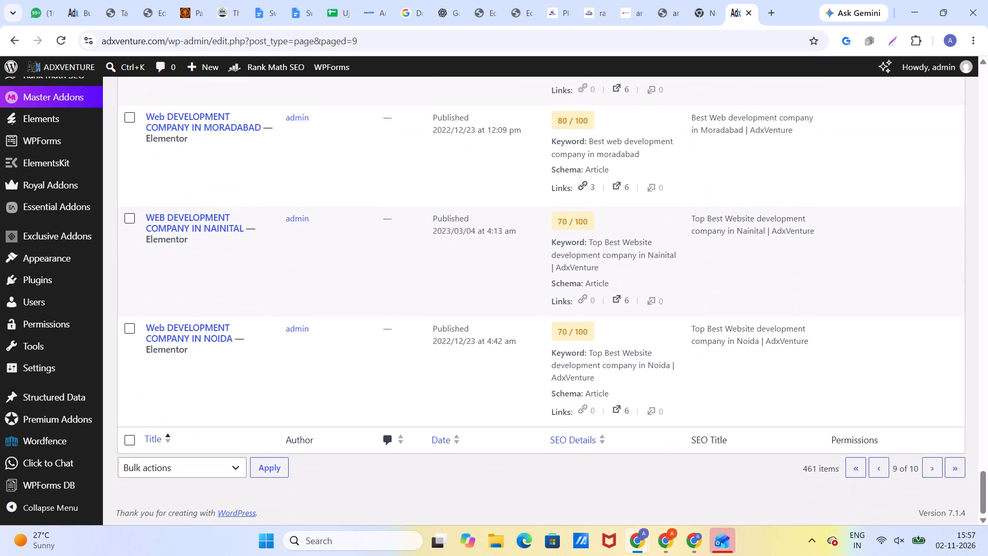
# Go to page 10 of the pages list and look through its entries for the website service page.
pyautogui.click(928, 466)
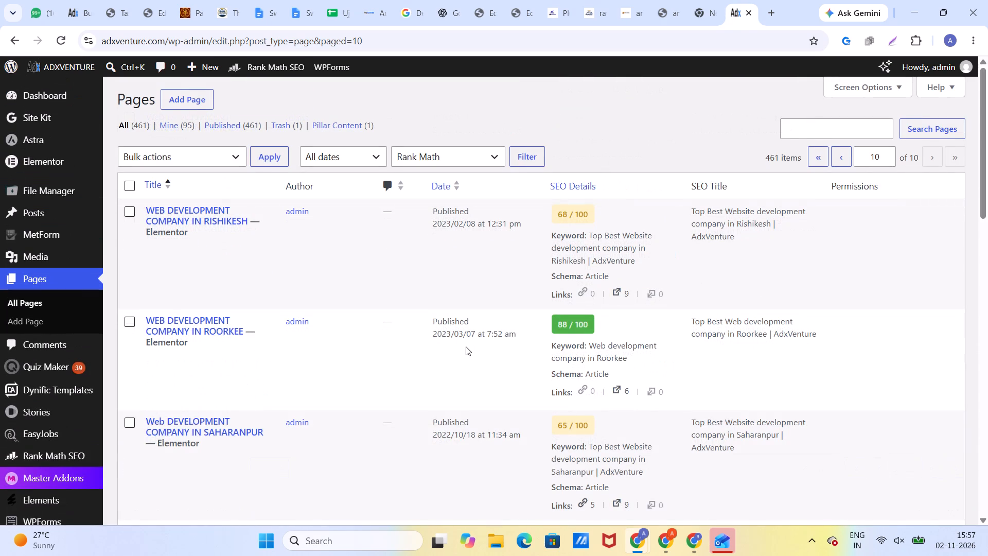
pyautogui.scroll(-5, 464, 347)
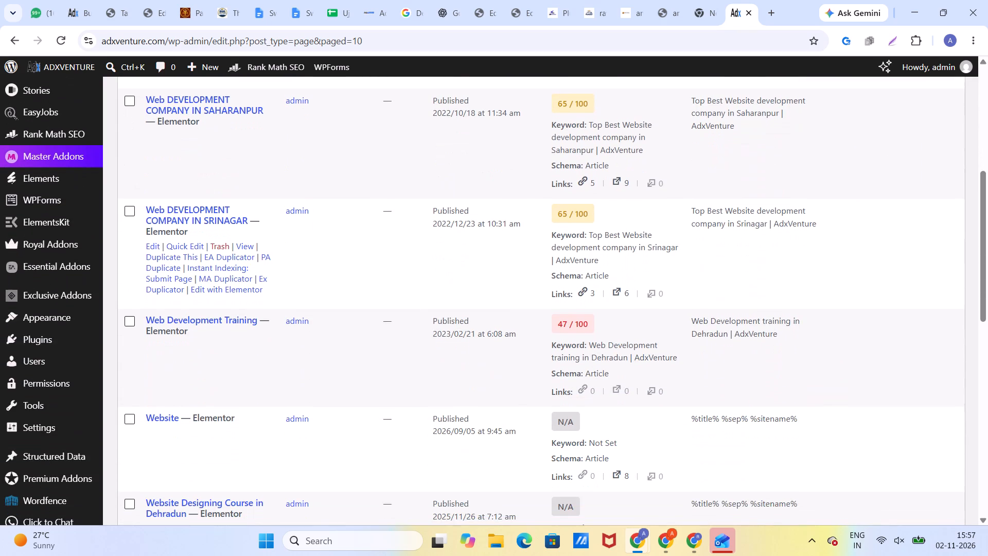
pyautogui.scroll(-12, 464, 347)
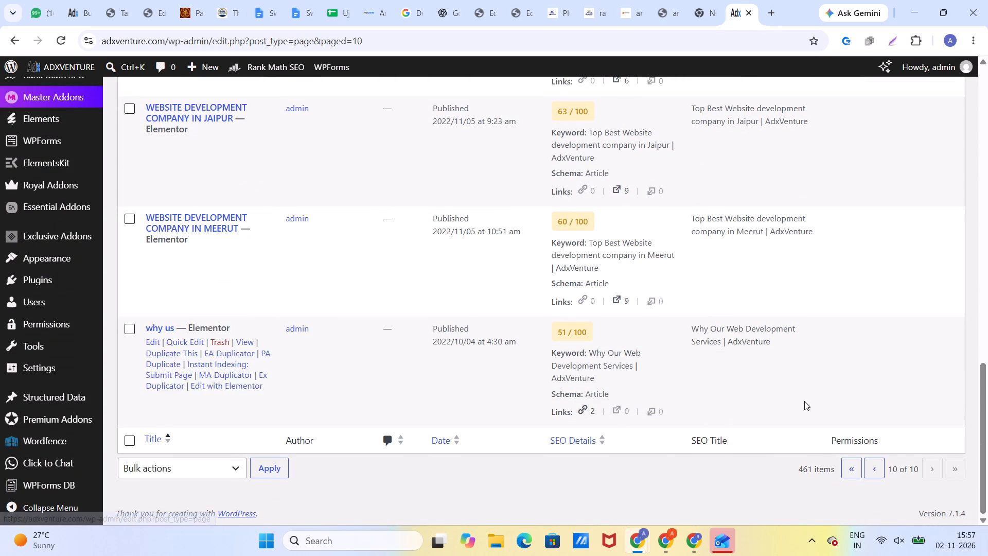
# Return to page 9 of the pages list and check all its entries again for the website service page.
pyautogui.click(874, 467)
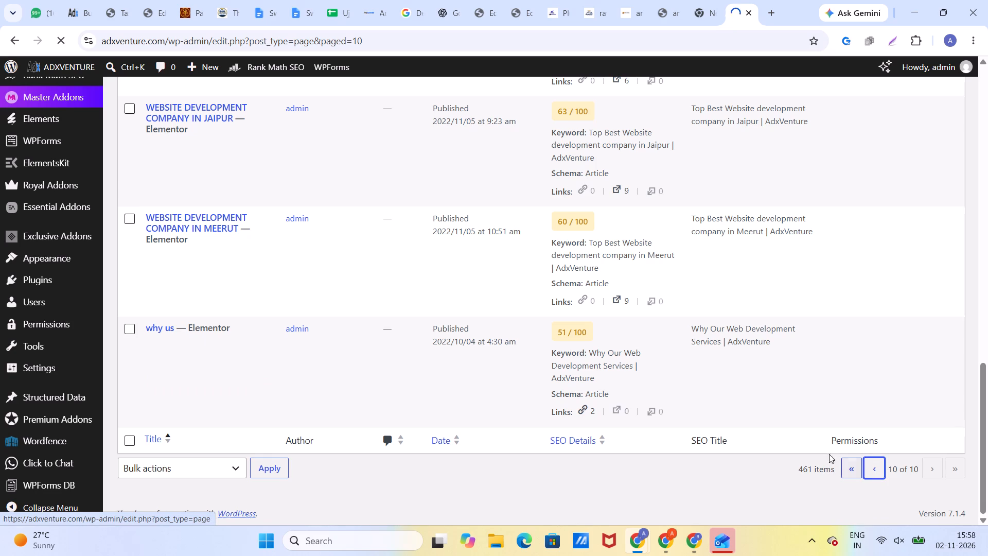
pyautogui.scroll(-4, 430, 429)
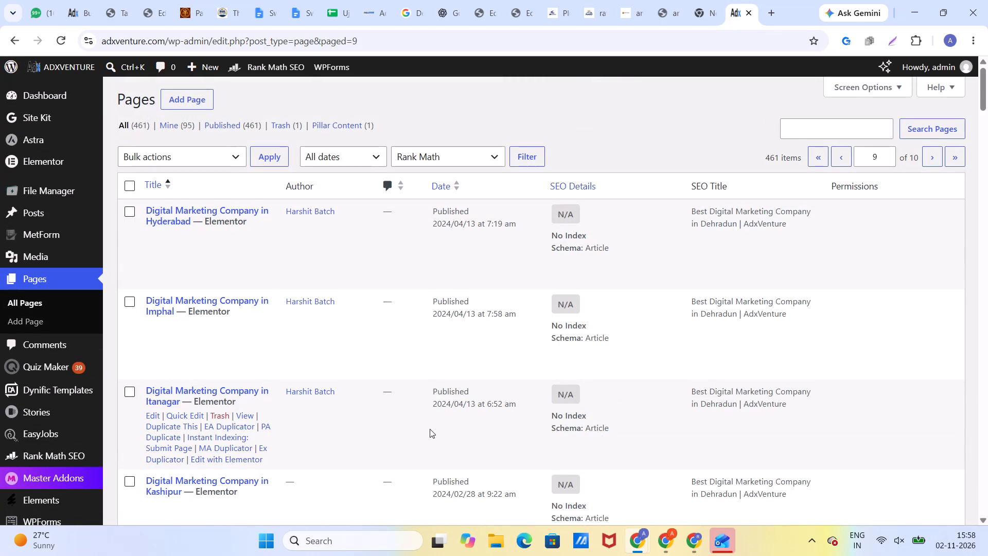
pyautogui.scroll(-5, 430, 429)
pyautogui.scroll(-20, 420, 407)
pyautogui.scroll(-1, 420, 407)
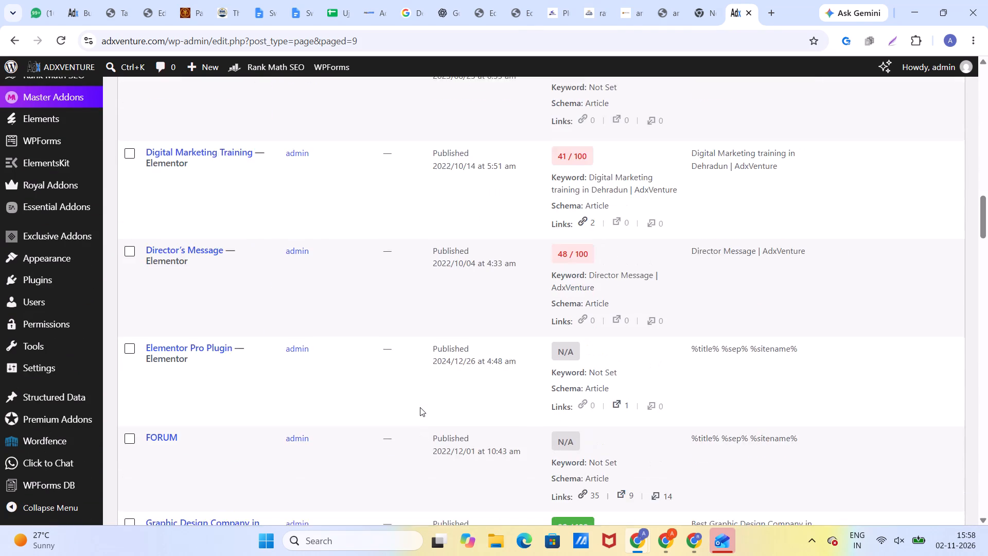
pyautogui.scroll(-18, 420, 407)
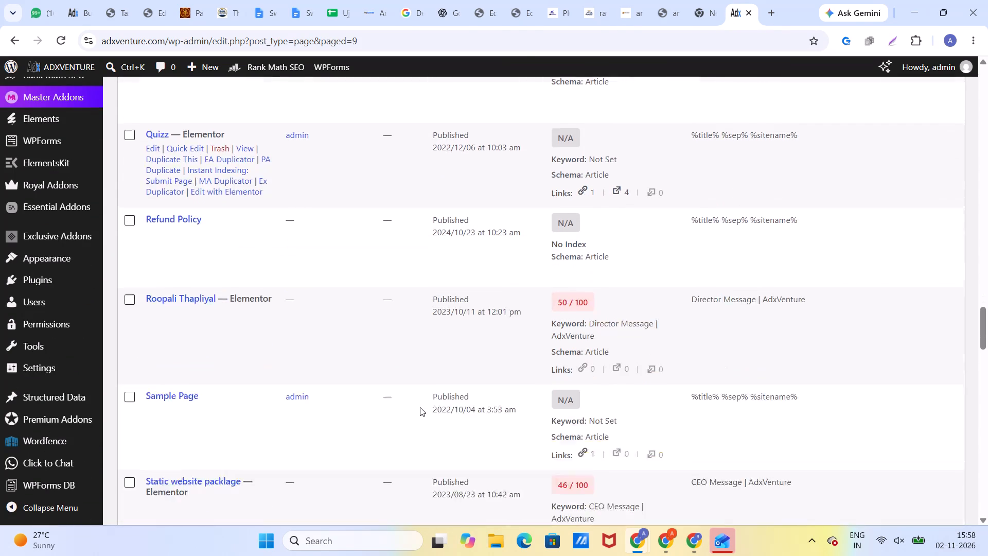
pyautogui.scroll(-6, 420, 407)
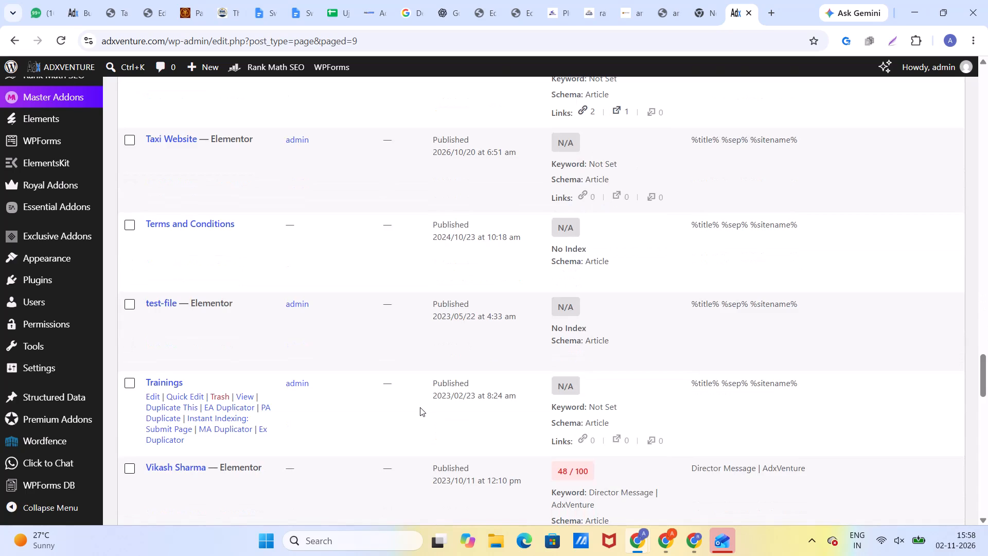
pyautogui.scroll(2, 420, 407)
pyautogui.scroll(-3, 420, 407)
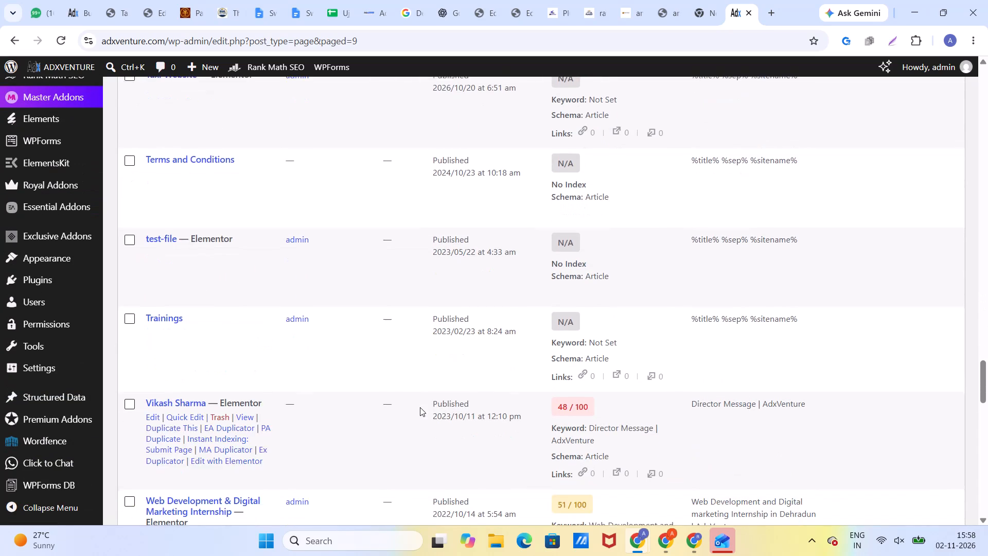
pyautogui.scroll(-20, 420, 407)
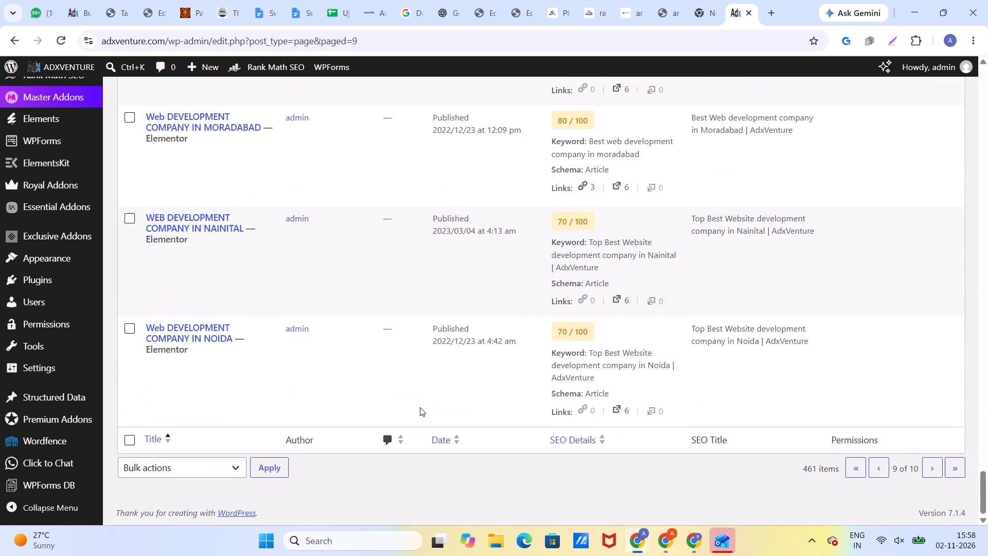
pyautogui.scroll(-4, 420, 407)
# Go to page 8 of the pages list and look through the "Build Your…" entries for the taxi service pages.
pyautogui.click(880, 467)
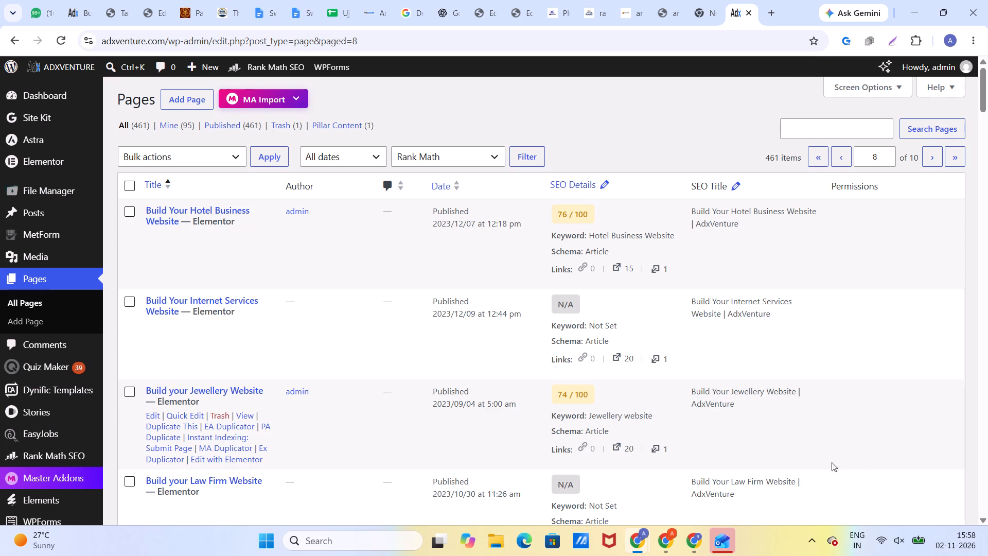
pyautogui.scroll(-1, 314, 329)
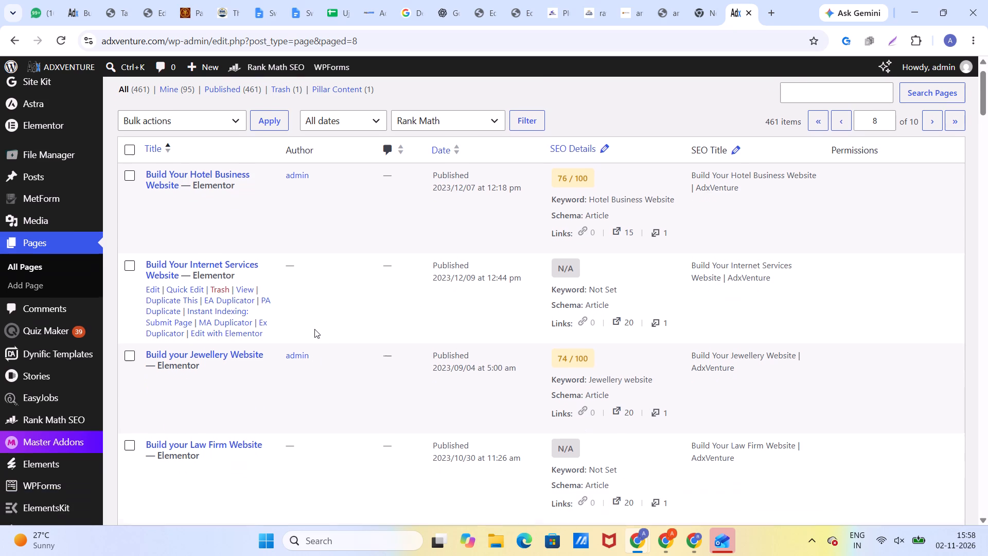
pyautogui.scroll(-3, 314, 329)
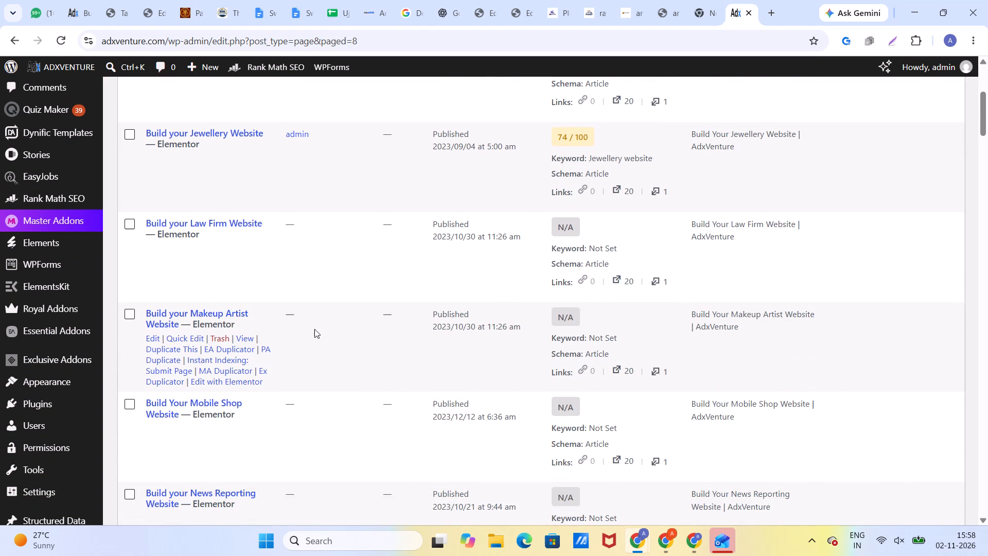
pyautogui.scroll(-2, 314, 329)
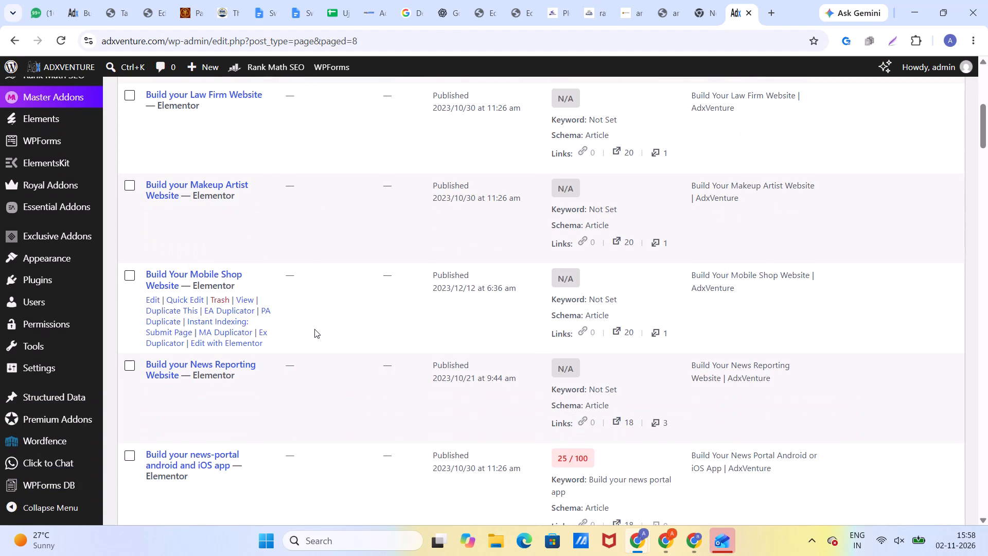
pyautogui.scroll(-5, 314, 329)
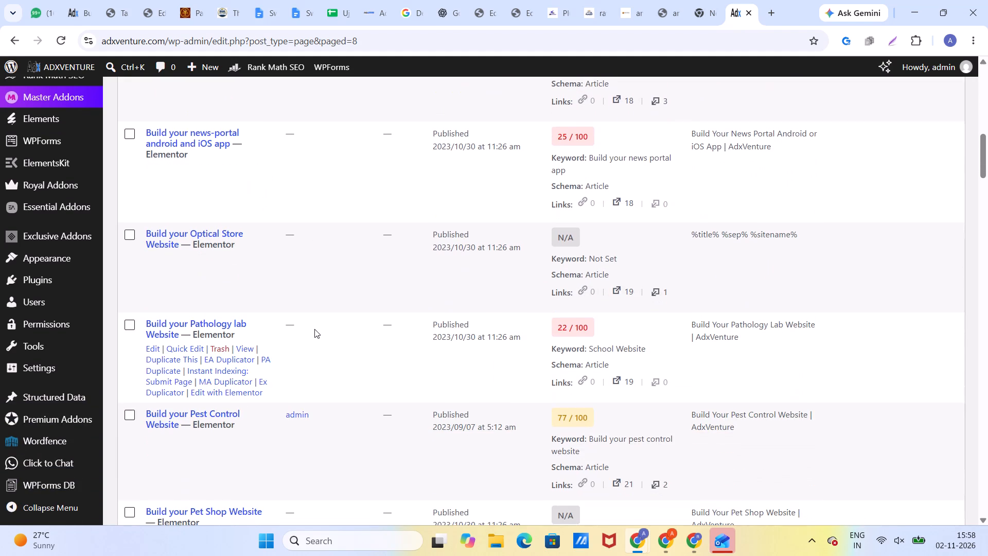
pyautogui.scroll(-7, 314, 329)
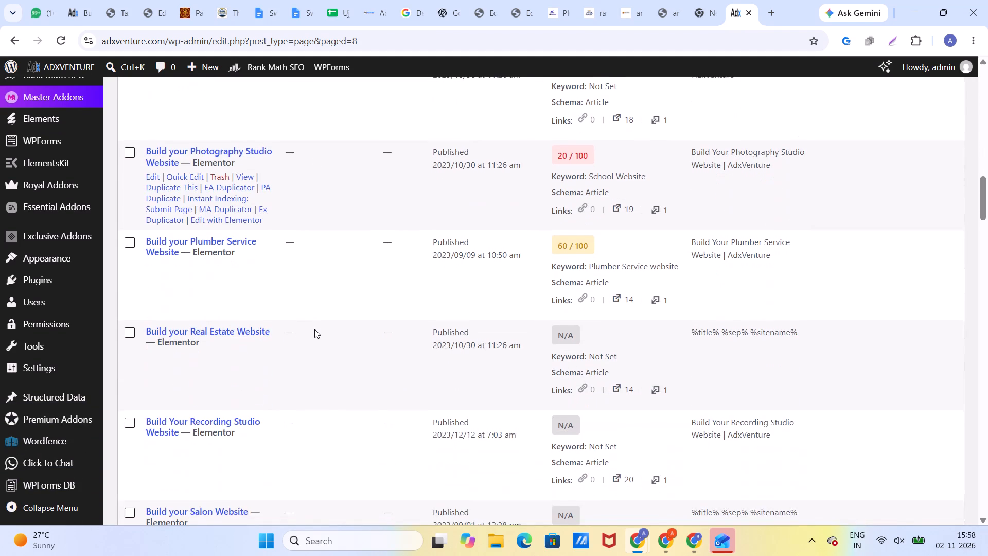
pyautogui.scroll(-7, 314, 329)
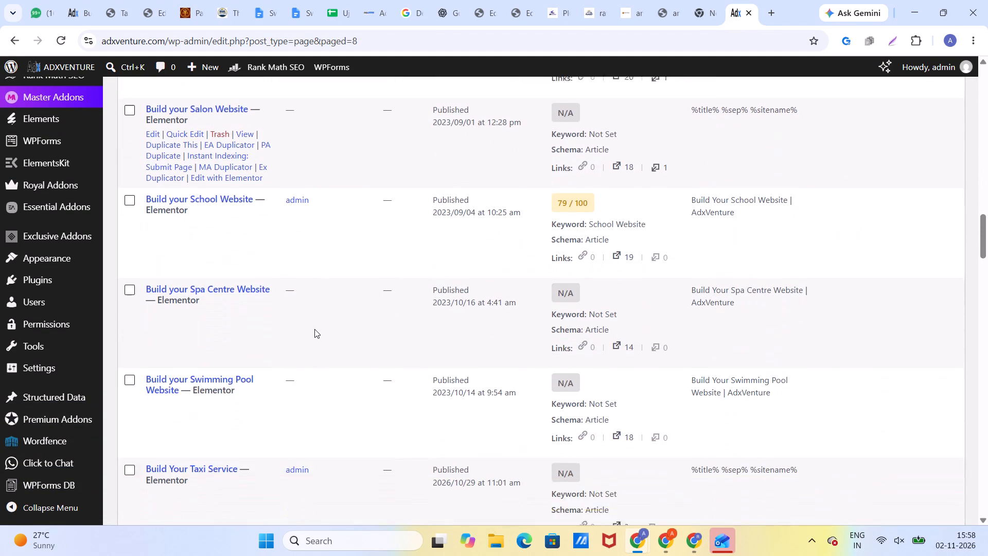
pyautogui.scroll(-3, 314, 329)
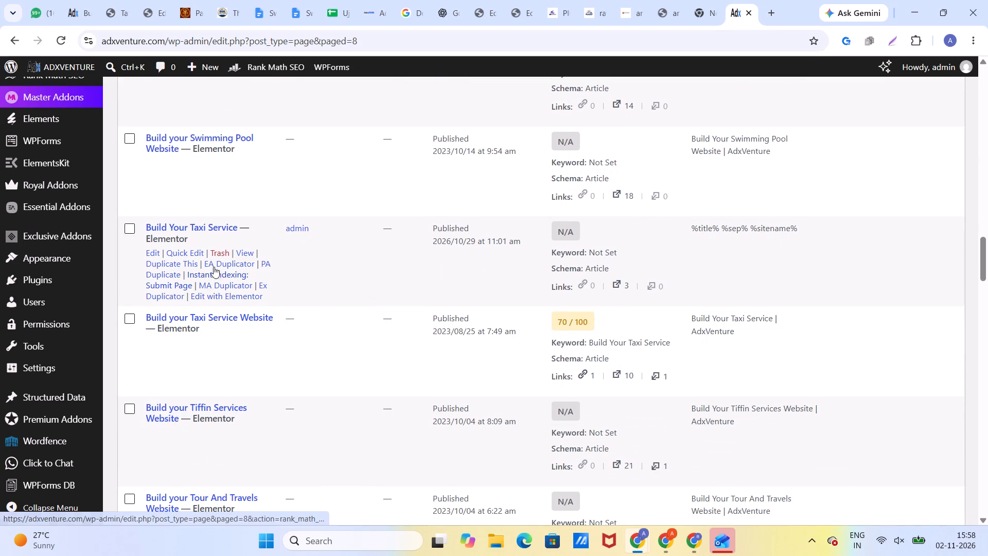
# View the live "Build Your Taxi Service" page, then return to the pages list.
pyautogui.click(248, 253)
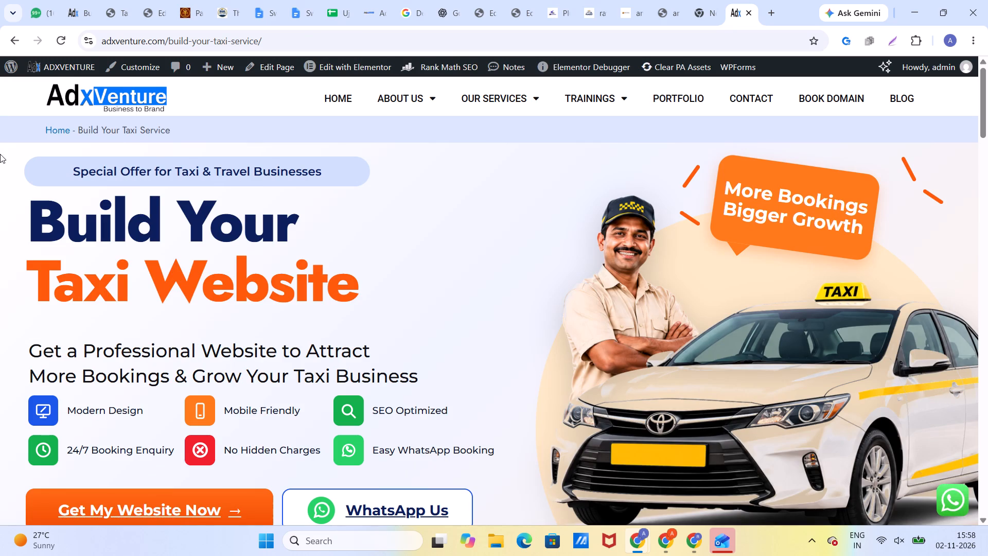
pyautogui.click(18, 39)
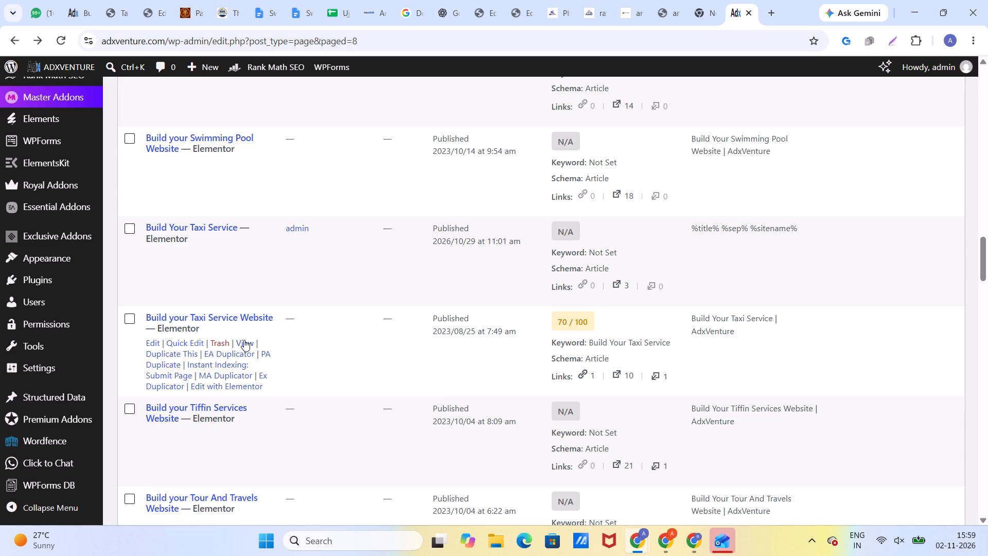
# View the live "Build your Taxi Service Website" page, then return to the pages list.
pyautogui.click(244, 340)
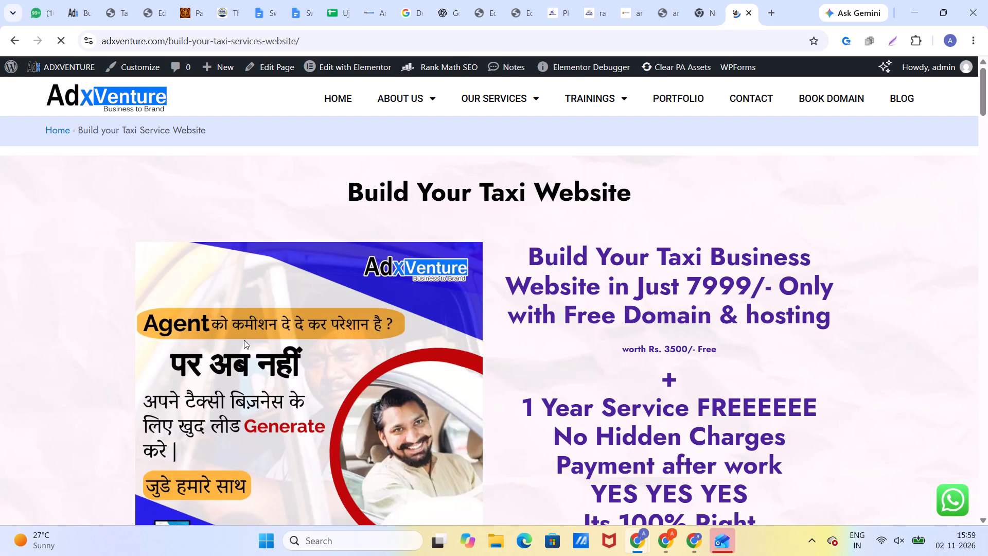
pyautogui.click(20, 44)
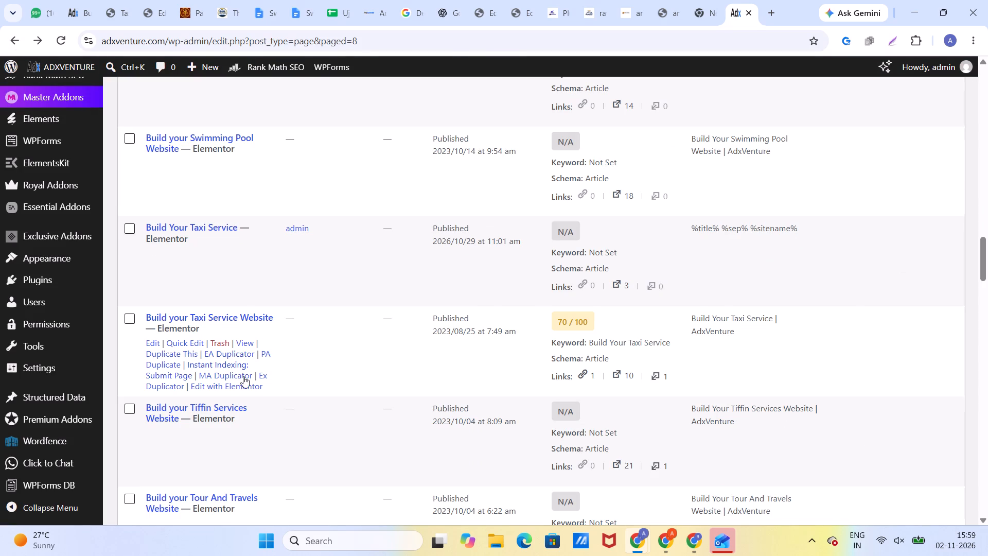
# Open the "Build your Taxi Service Website" page for editing with Elementor.
pyautogui.click(224, 386)
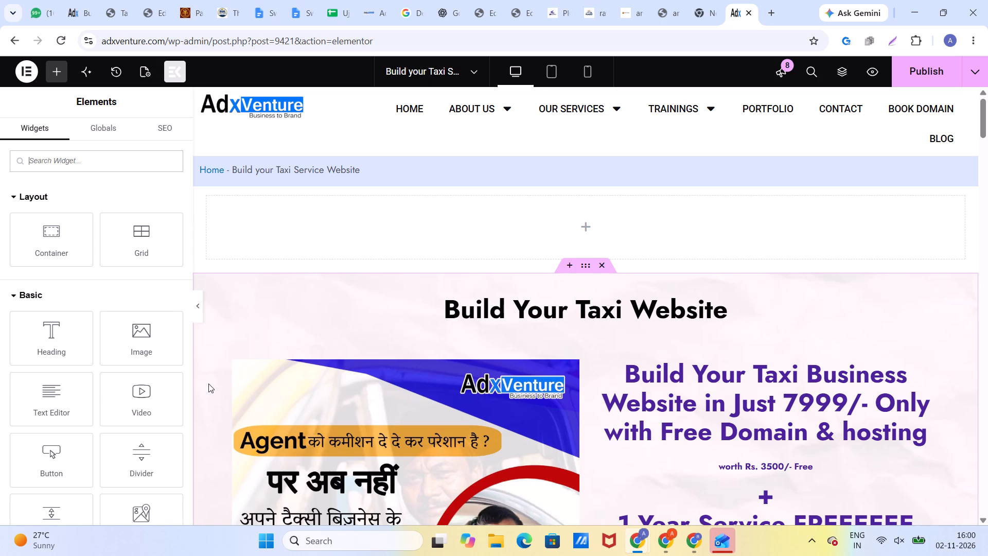
pyautogui.scroll(2, 399, 363)
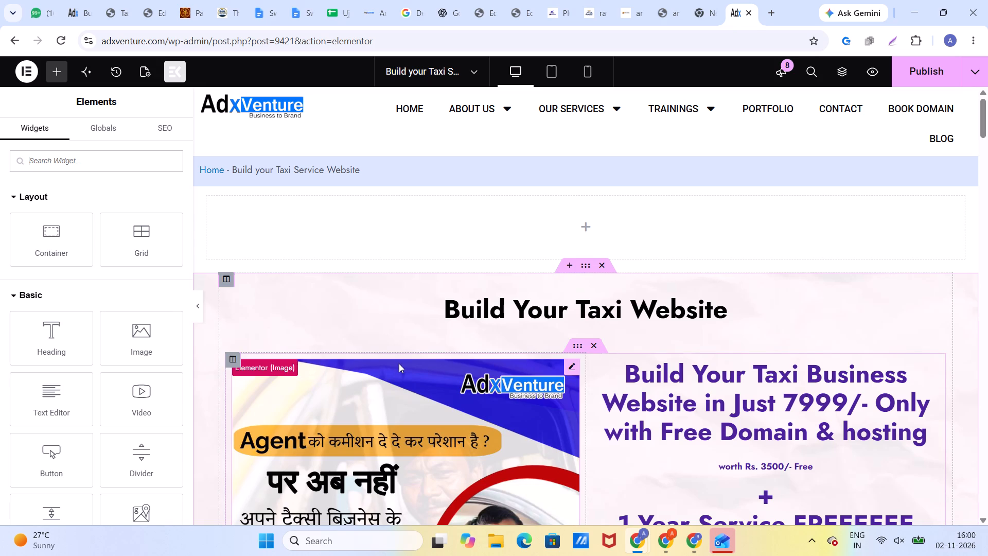
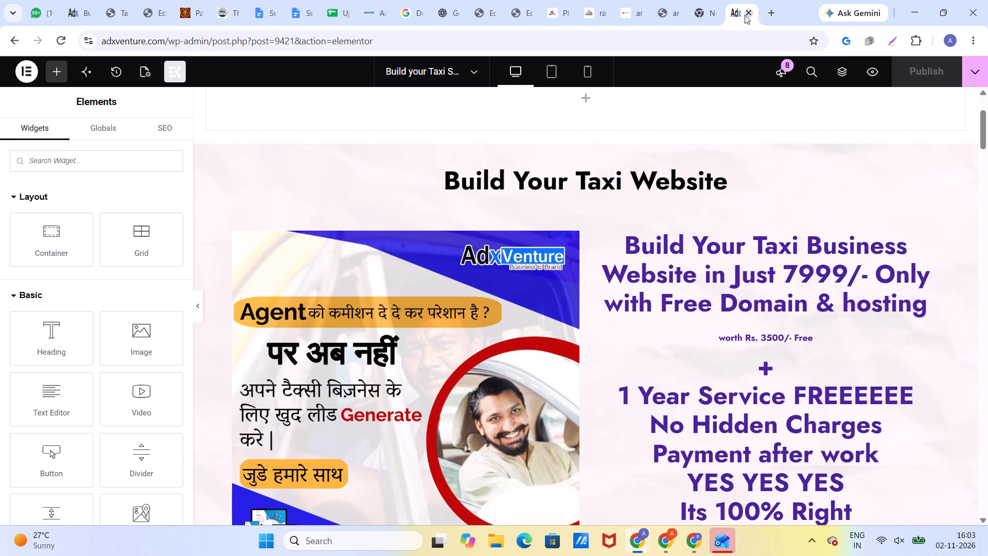
# Exit the Elementor editor of the taxi website page and return to the WordPress pages list.
pyautogui.scroll(6, 446, 185)
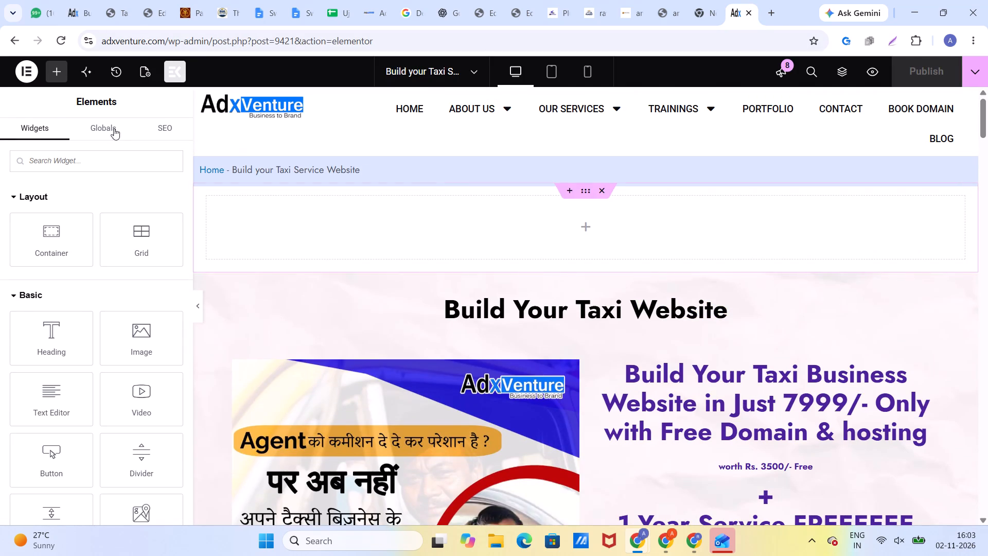
pyautogui.click(33, 69)
pyautogui.click(51, 253)
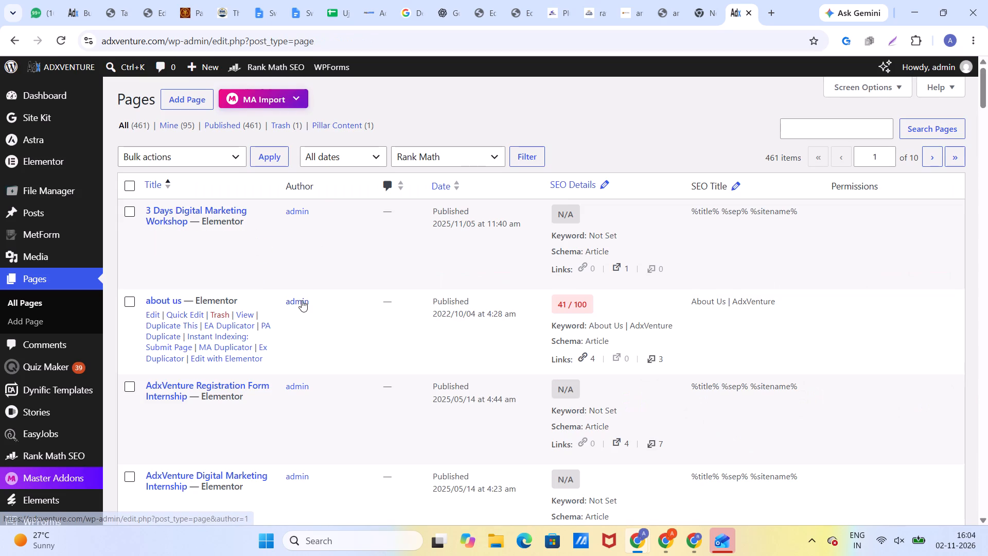
# Look through the page titles on page 1 of the pages list.
pyautogui.scroll(3, 302, 300)
pyautogui.scroll(-20, 302, 300)
pyautogui.scroll(-19, 302, 300)
pyautogui.scroll(-7, 302, 300)
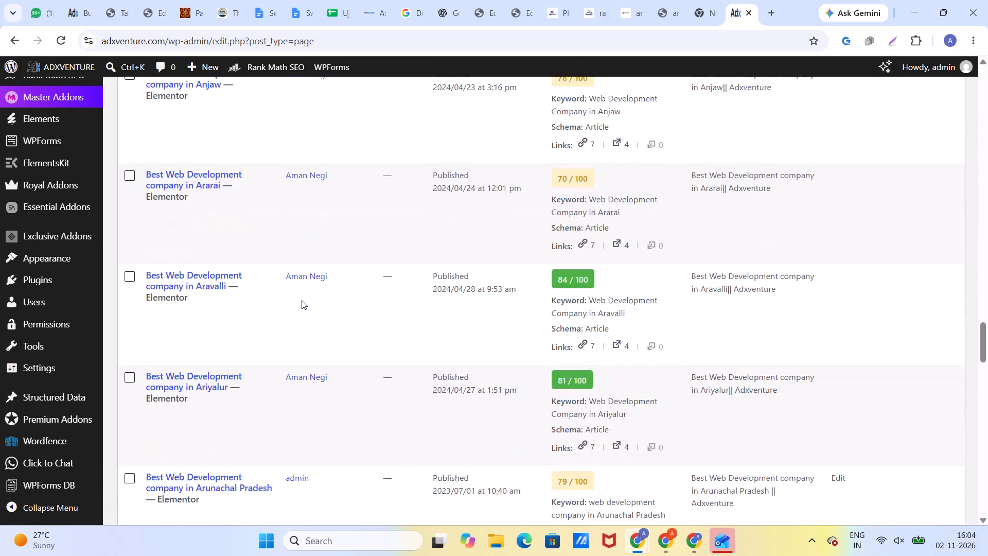
pyautogui.scroll(-14, 302, 300)
pyautogui.scroll(-16, 302, 300)
pyautogui.scroll(-7, 302, 300)
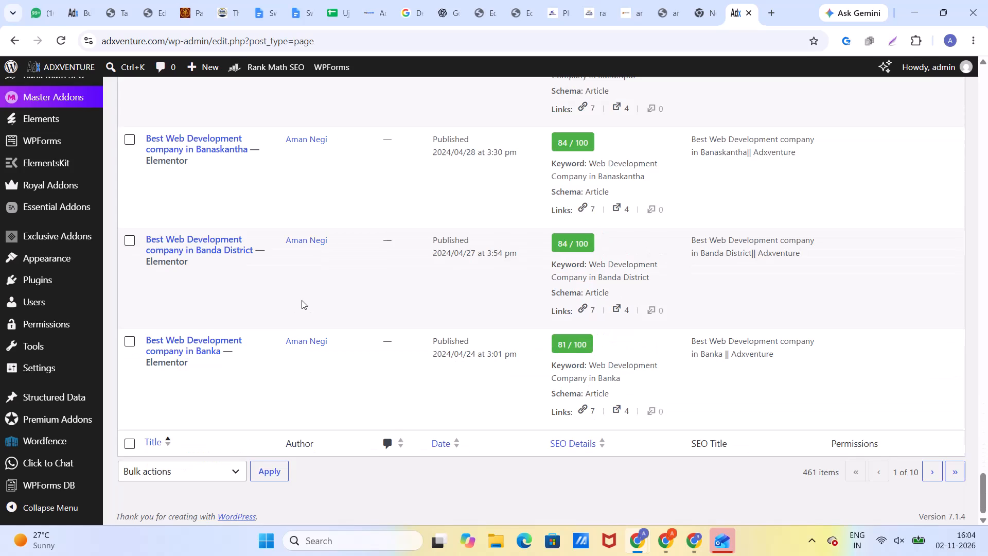
# Go to page 2 of the pages list and look through its page titles.
pyautogui.click(930, 469)
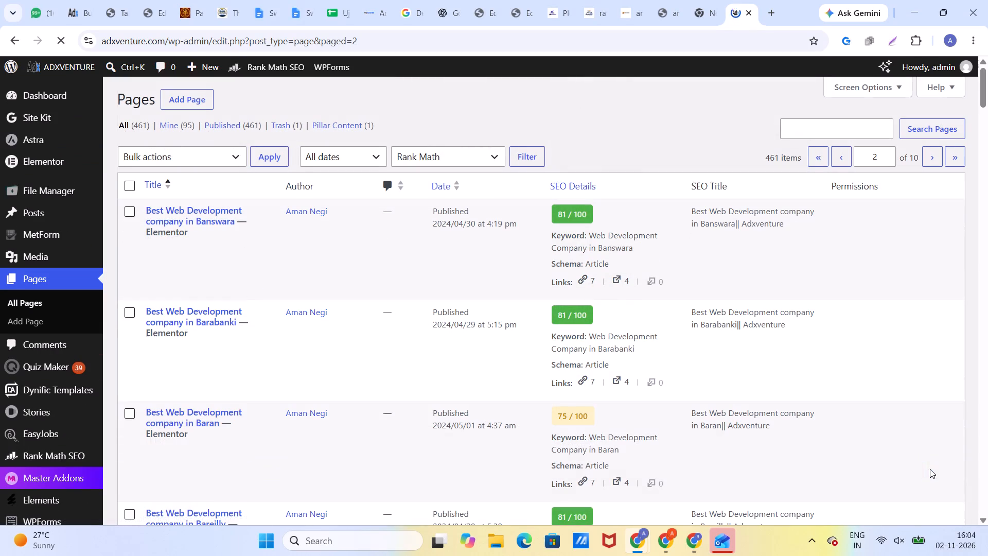
pyautogui.scroll(-13, 399, 332)
pyautogui.scroll(-14, 317, 379)
pyautogui.scroll(-18, 323, 379)
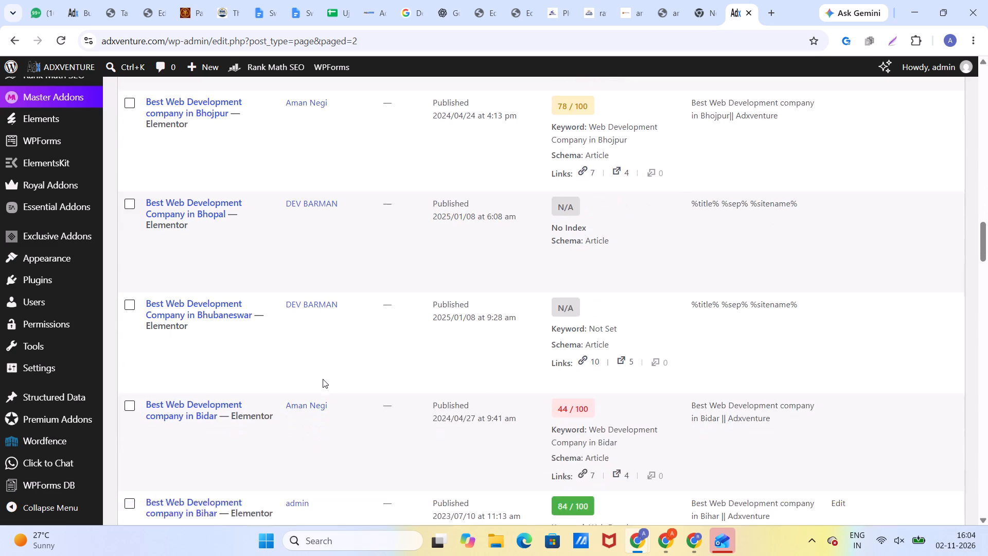
pyautogui.scroll(-17, 323, 379)
pyautogui.scroll(-14, 322, 379)
pyautogui.scroll(-17, 322, 378)
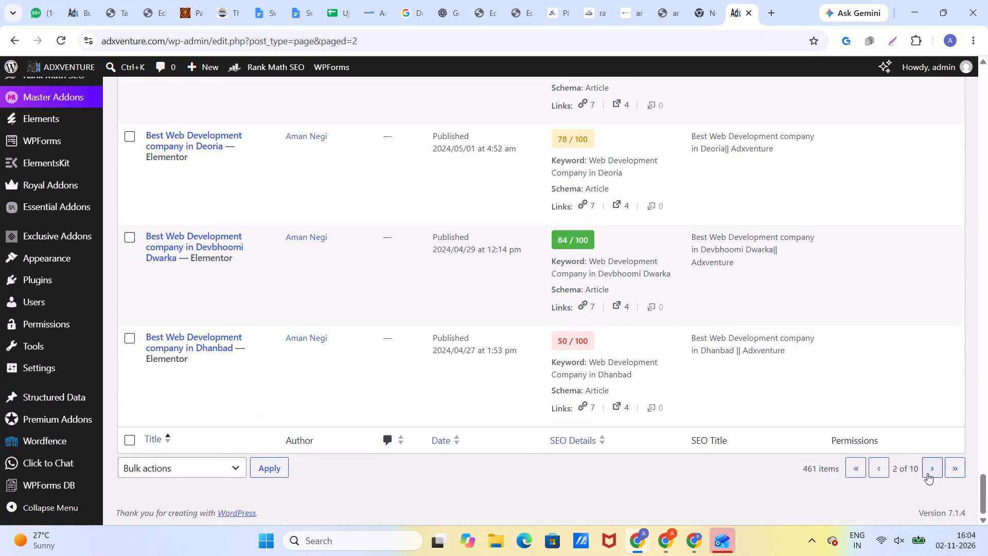
# Go to page 3 of the pages list.
pyautogui.click(927, 467)
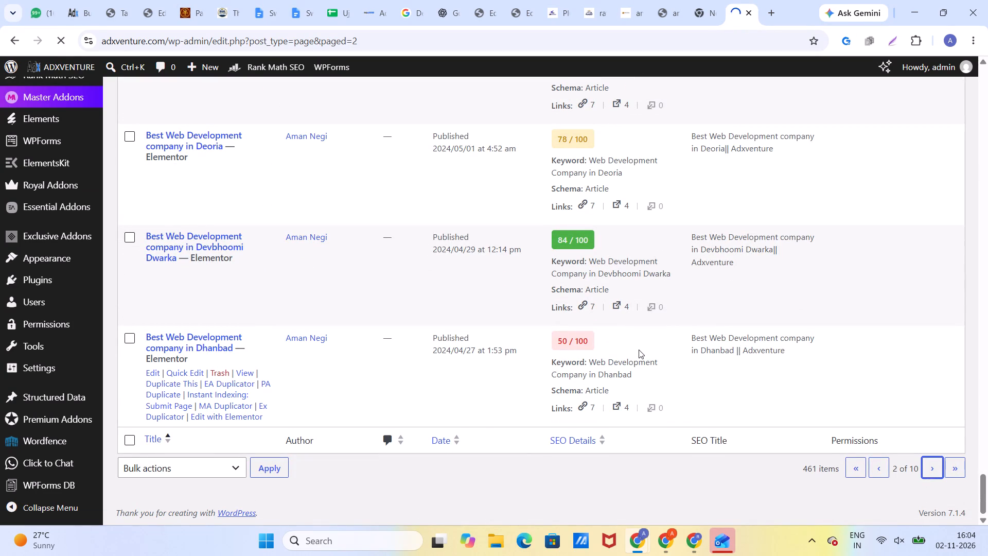
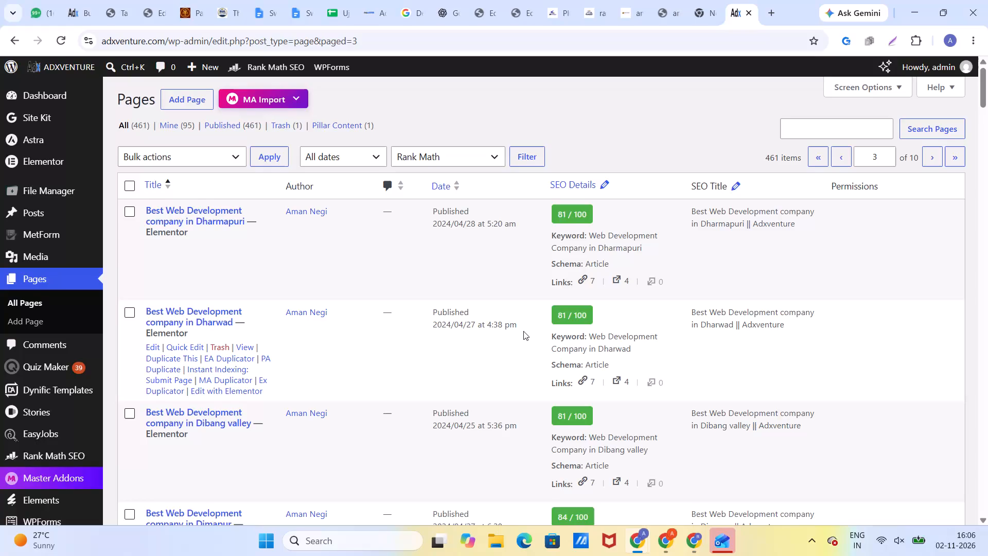
# Look through the page titles on page 3 of the pages list, down to its last entry.
pyautogui.scroll(-3, 523, 332)
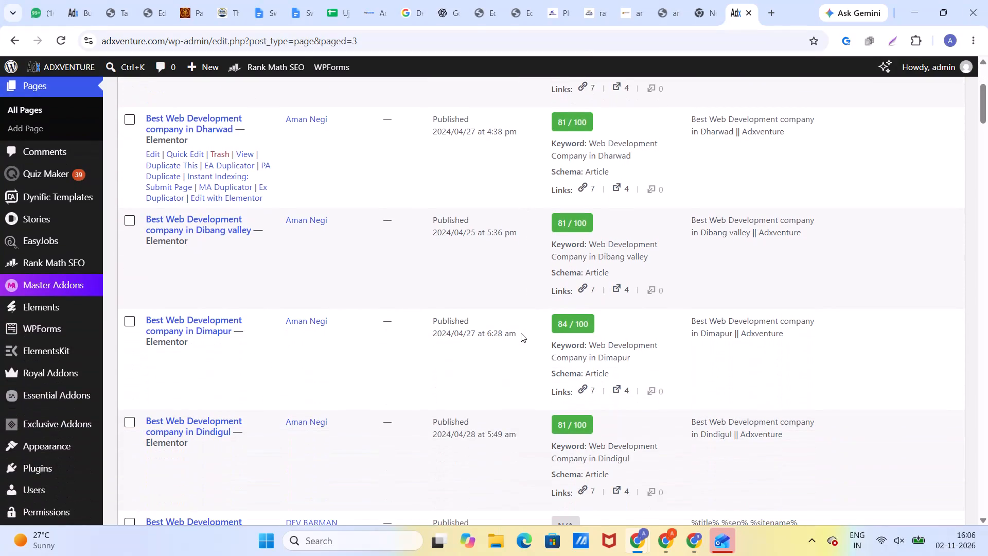
pyautogui.scroll(-10, 517, 336)
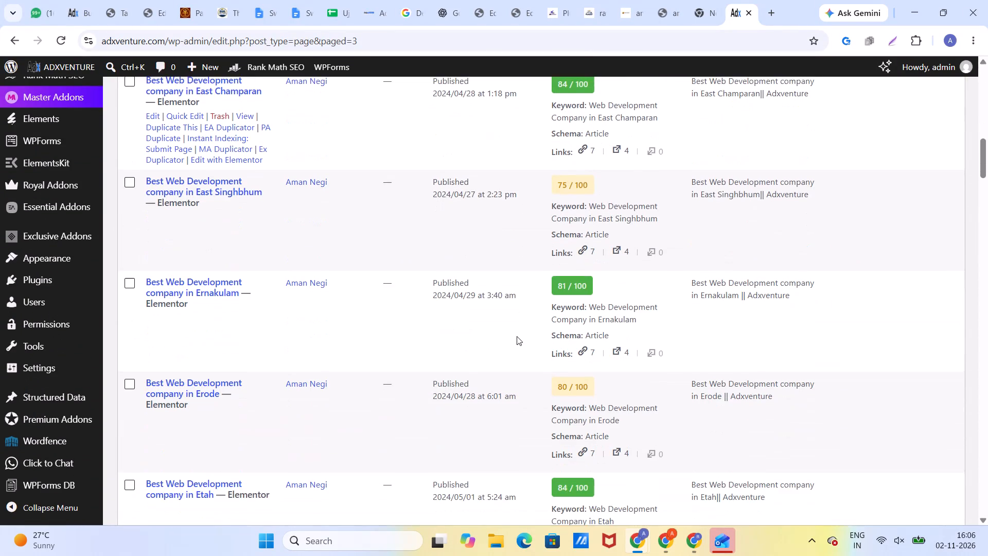
pyautogui.scroll(-5, 517, 336)
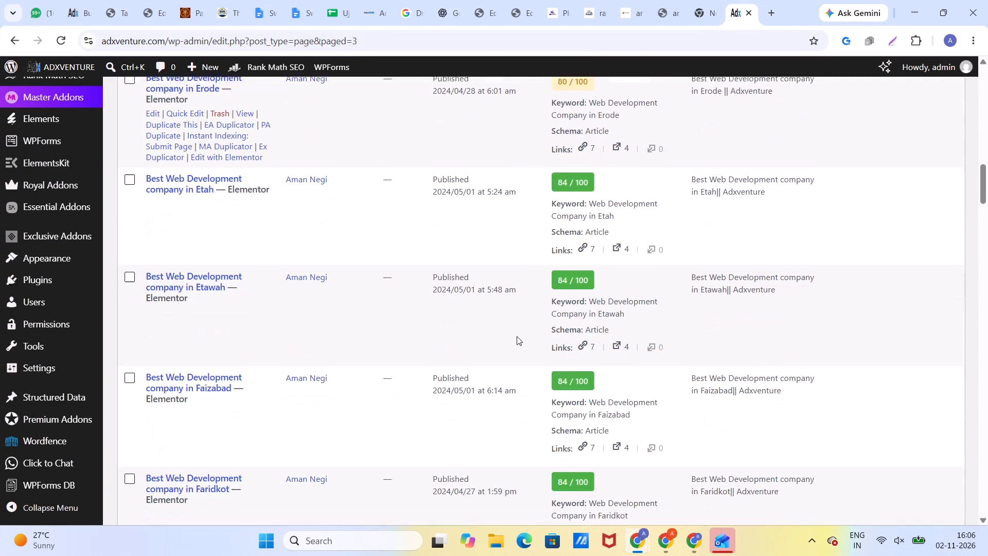
pyautogui.scroll(-12, 517, 336)
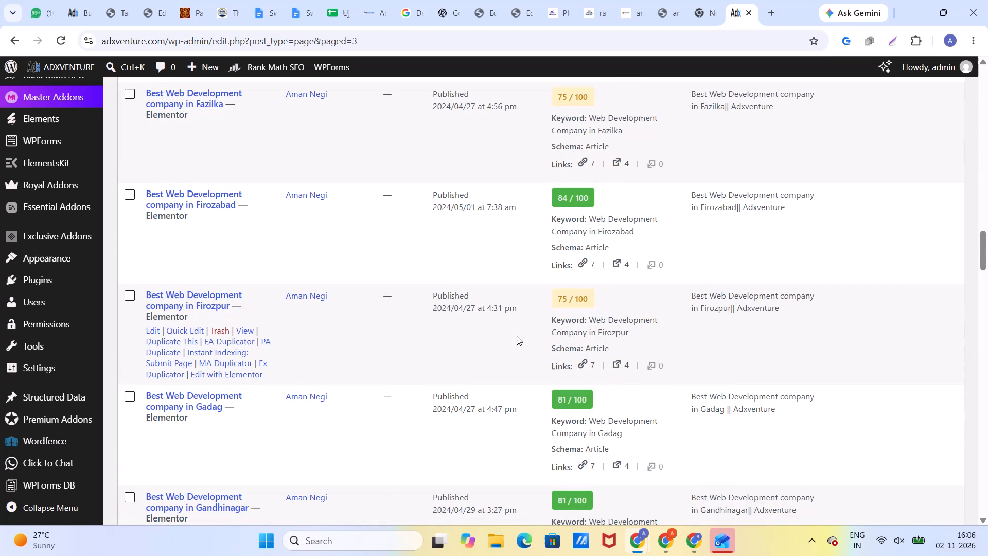
pyautogui.scroll(-3, 517, 337)
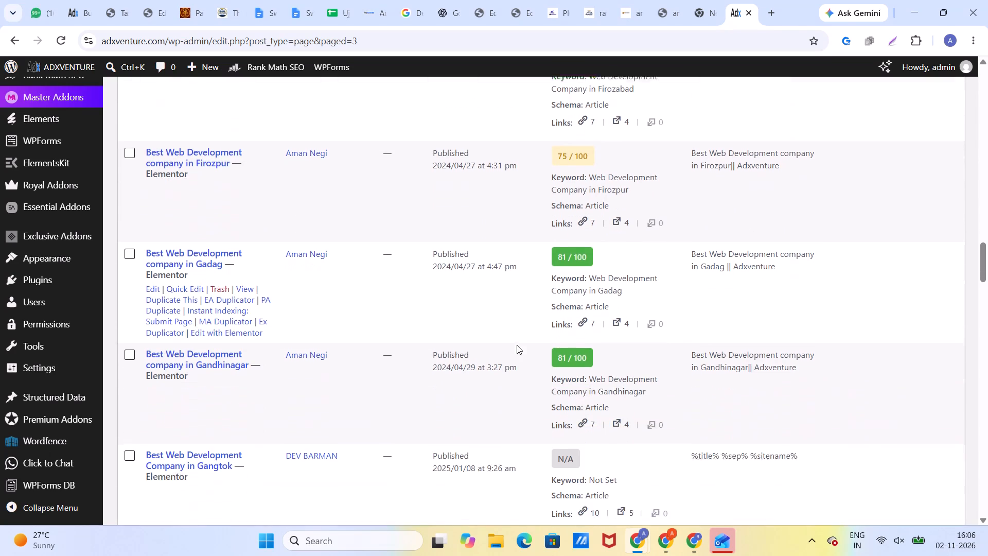
pyautogui.scroll(-14, 517, 345)
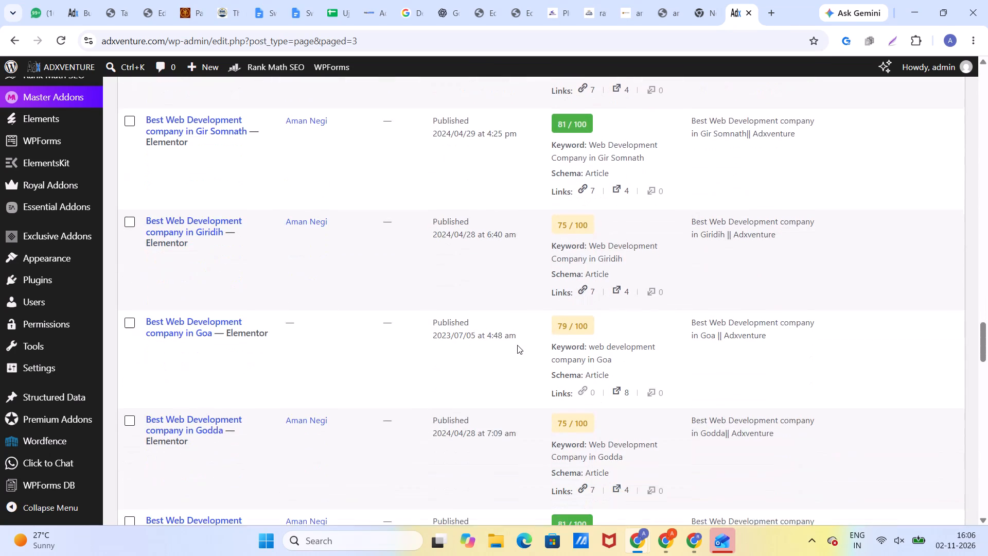
pyautogui.scroll(-16, 517, 345)
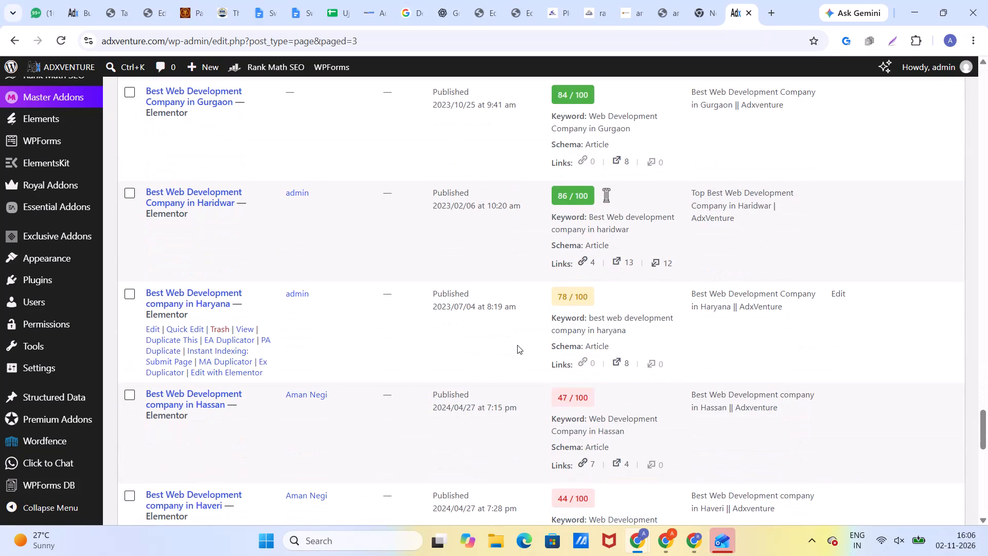
pyautogui.scroll(-11, 519, 345)
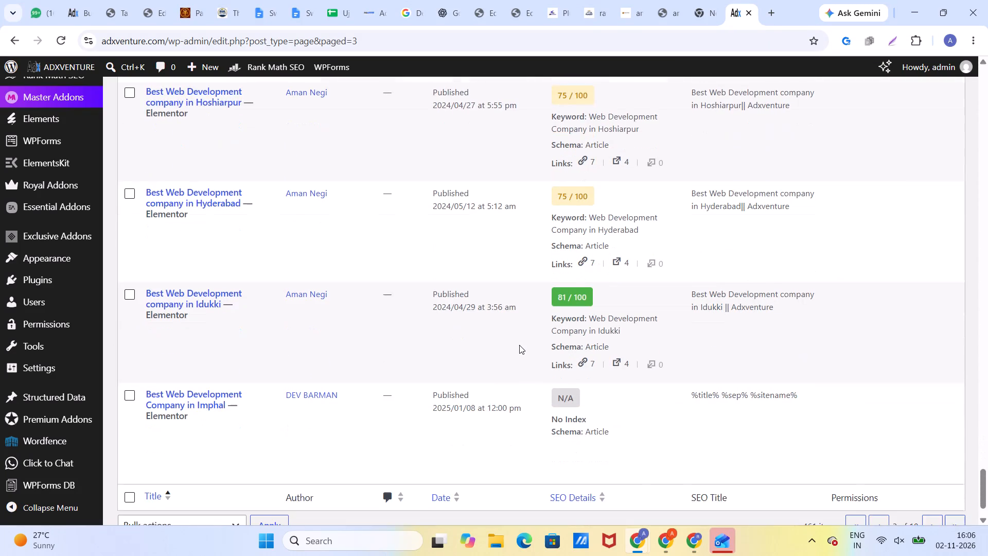
pyautogui.scroll(-1, 519, 345)
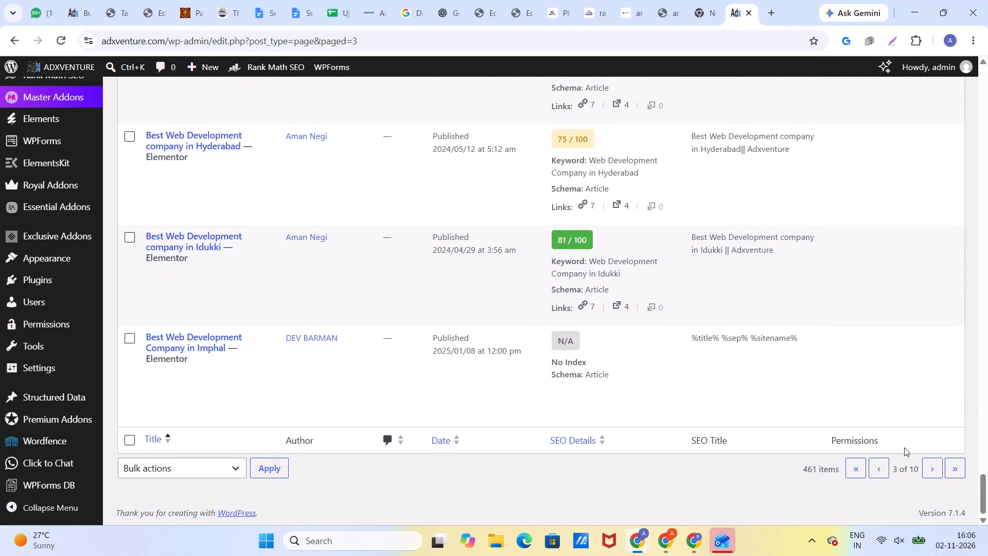
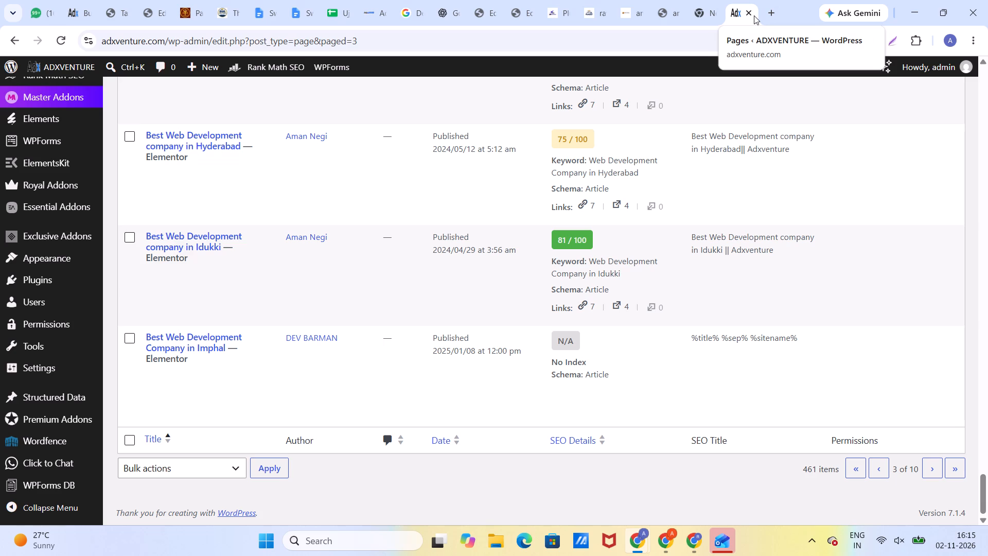
# Recheck the page titles near the end of page 3, from the Haridwar entry down to Imphal.
pyautogui.scroll(3, 550, 231)
pyautogui.scroll(4, 525, 272)
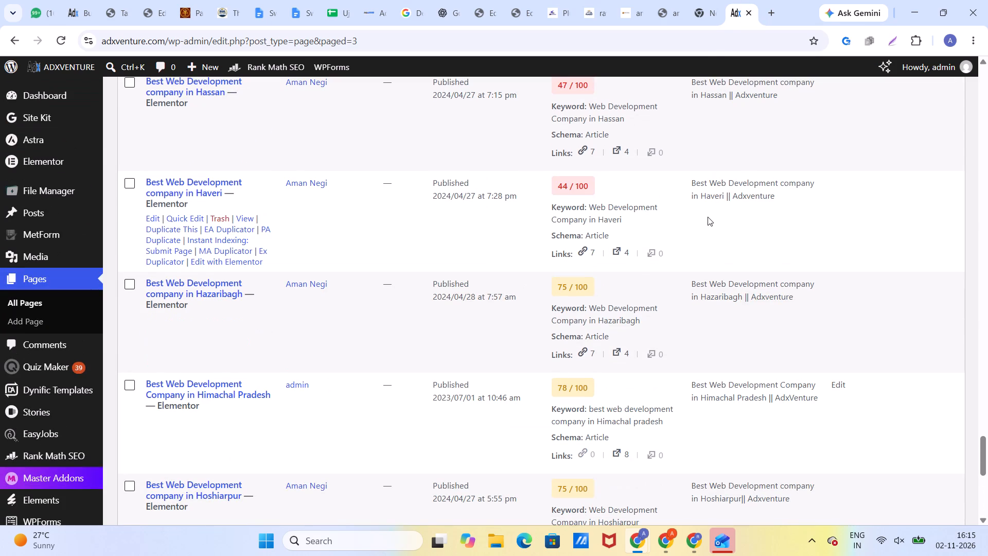
pyautogui.scroll(4, 472, 294)
pyautogui.scroll(-4, 474, 290)
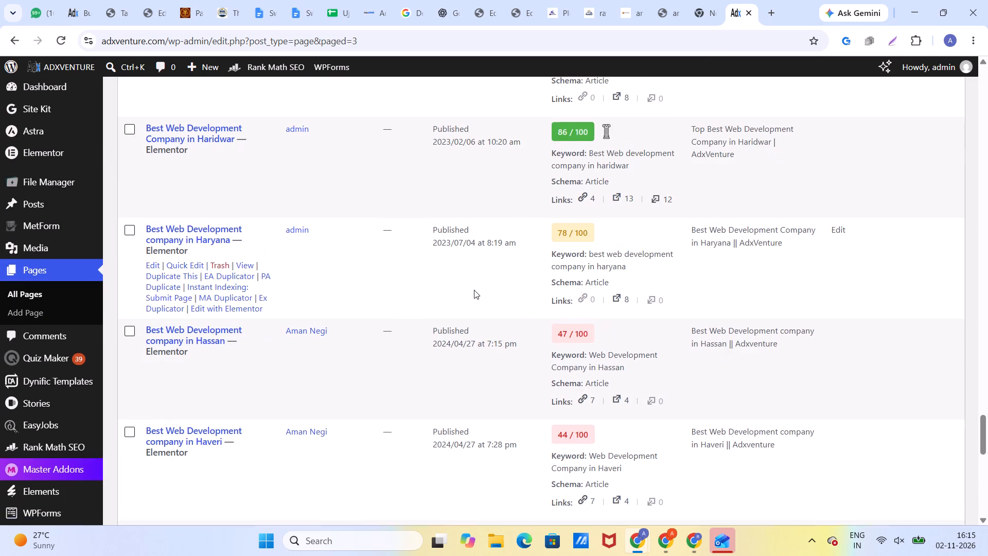
pyautogui.scroll(-7, 474, 290)
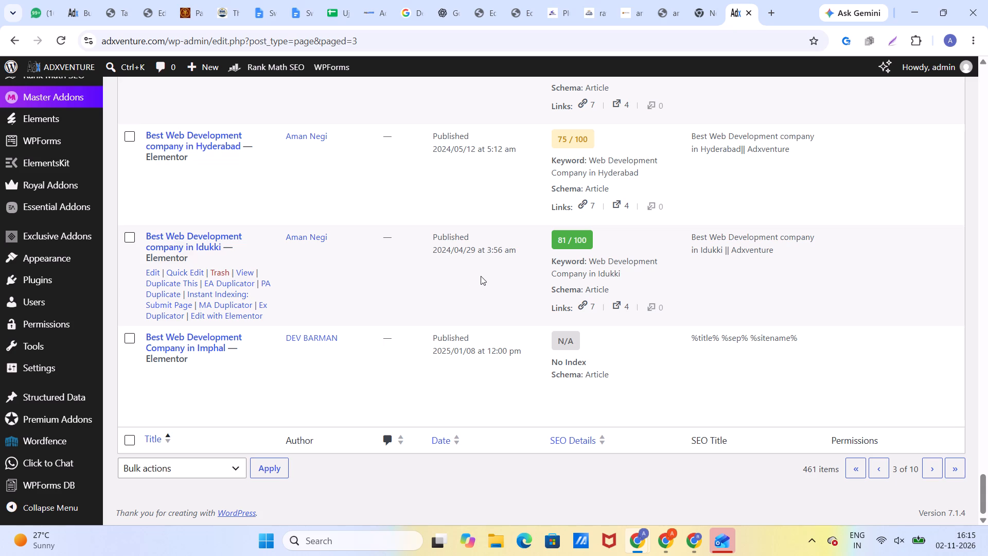
# Go to page 4 of the pages list and look through its page titles down to the last entry.
pyautogui.click(931, 469)
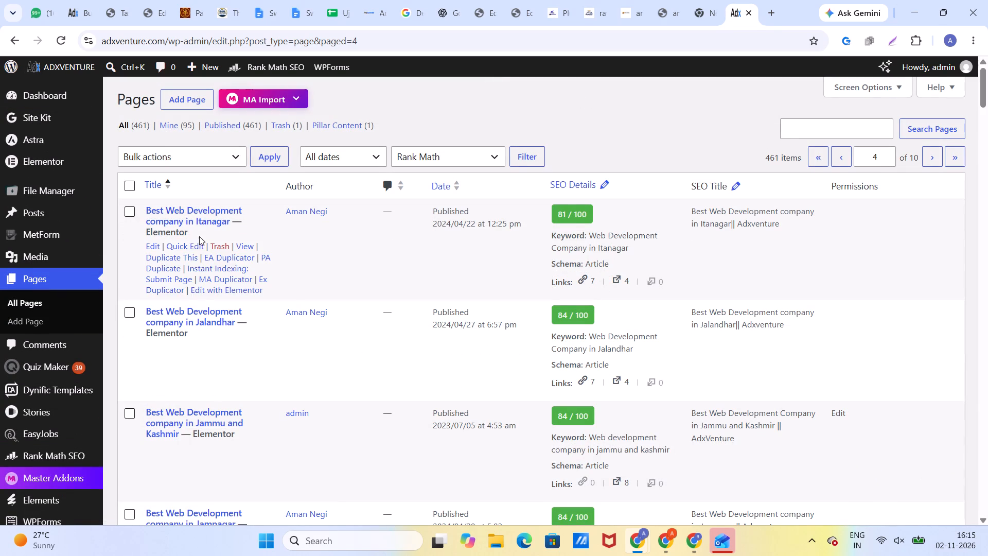
pyautogui.scroll(-5, 248, 341)
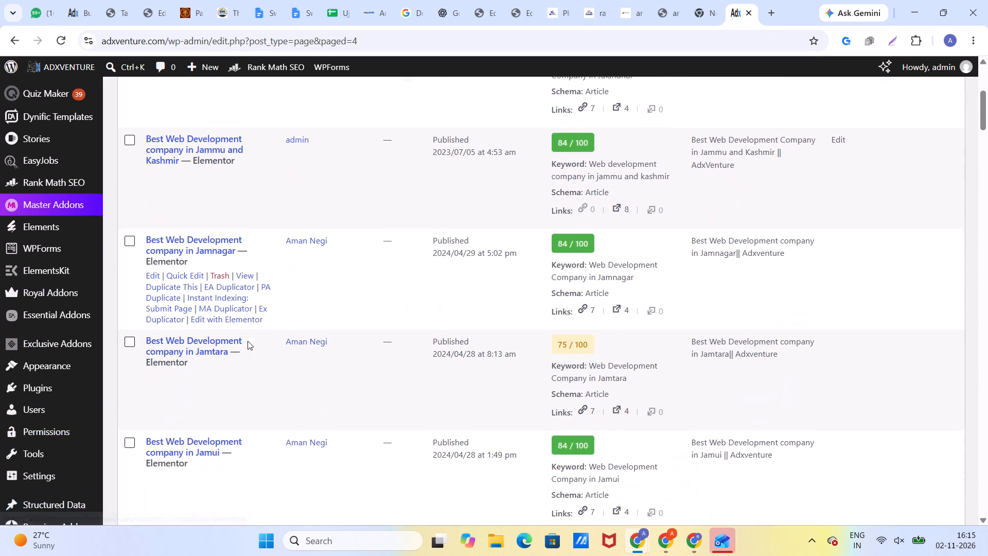
pyautogui.scroll(-6, 248, 341)
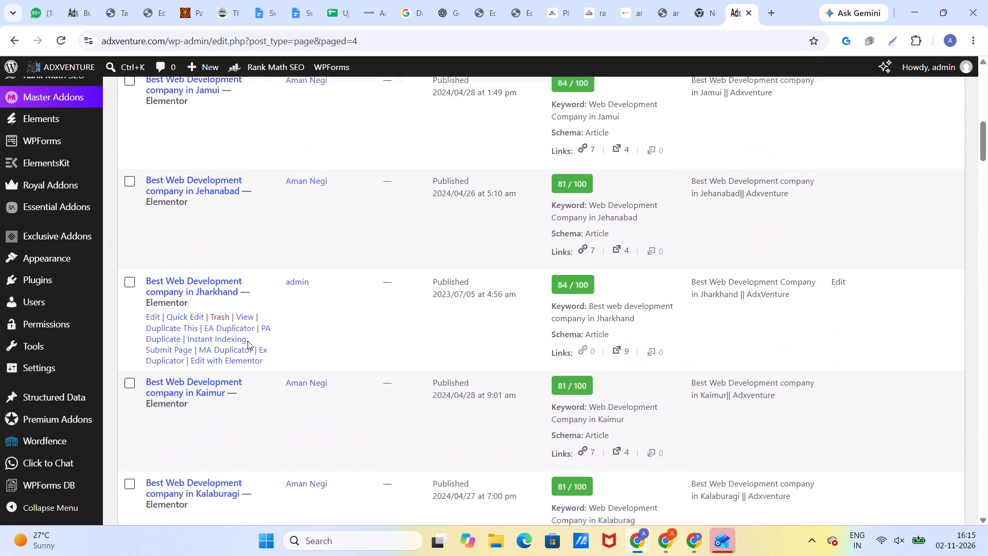
pyautogui.scroll(-6, 248, 341)
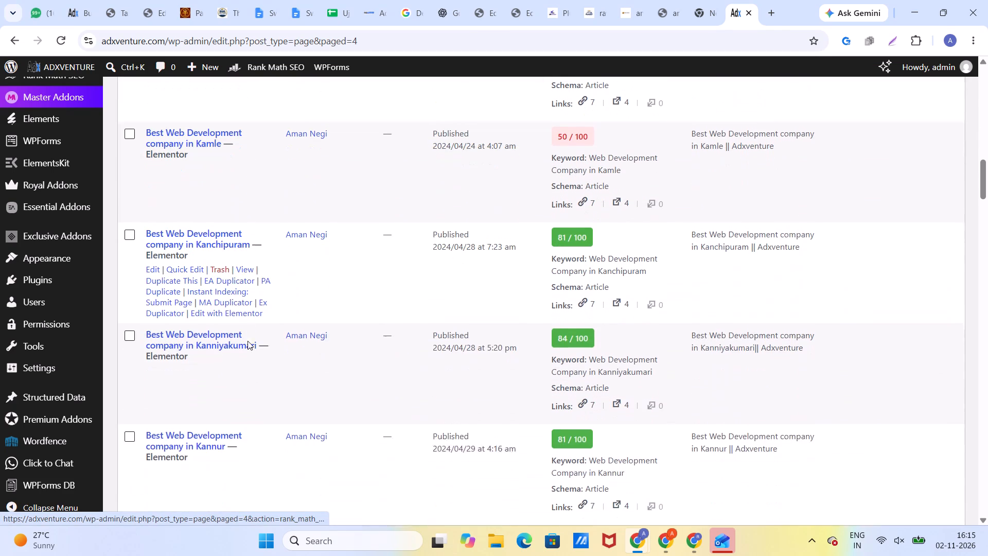
pyautogui.scroll(-7, 248, 341)
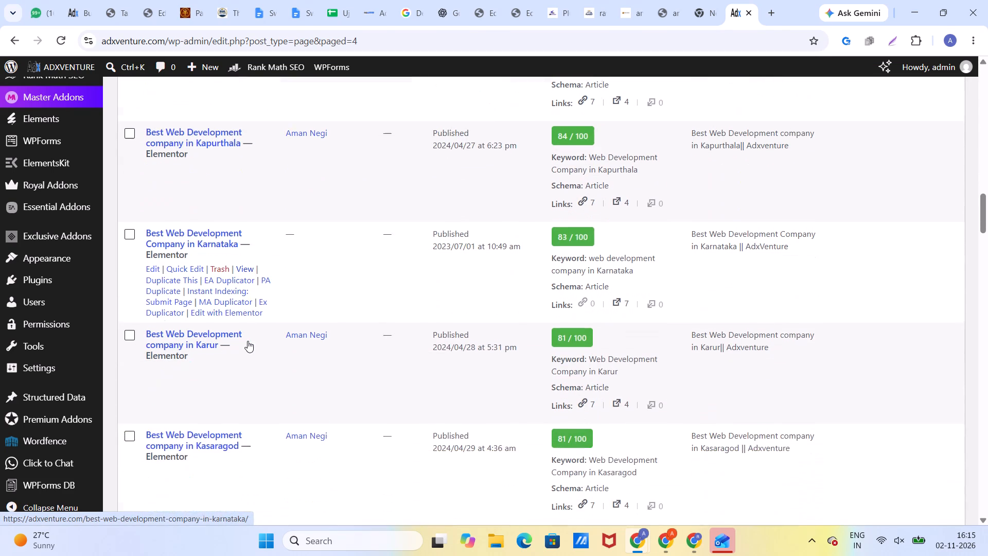
pyautogui.scroll(-8, 248, 341)
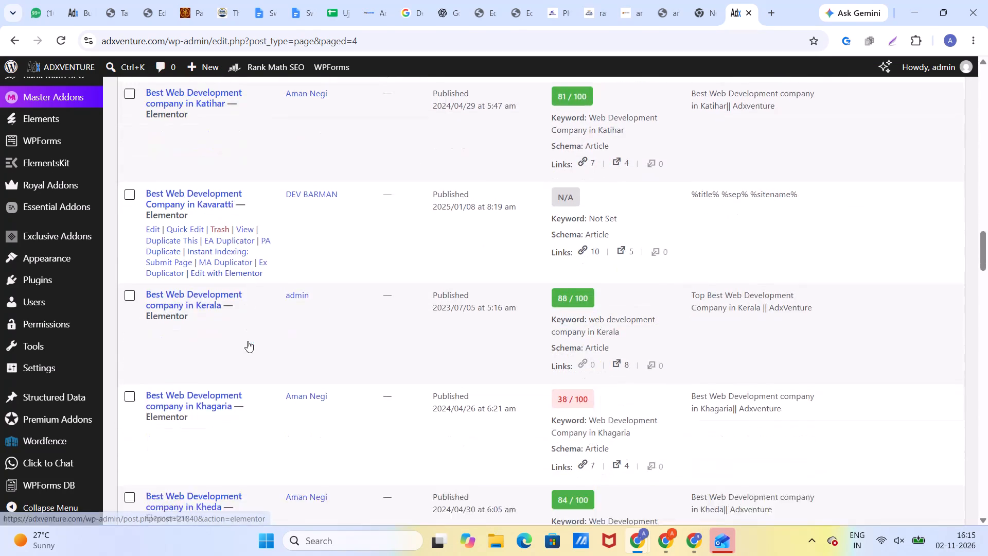
pyautogui.scroll(-6, 248, 341)
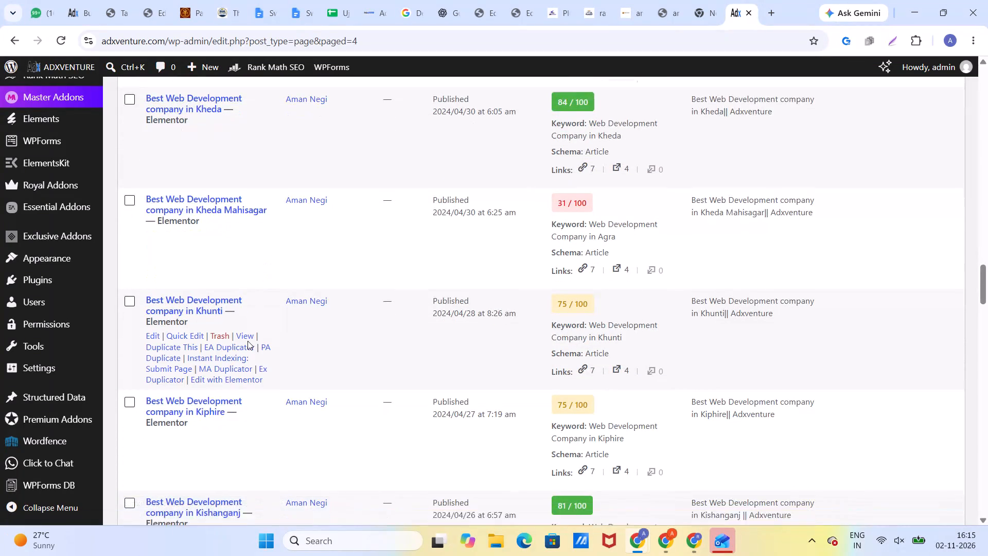
pyautogui.scroll(-7, 248, 341)
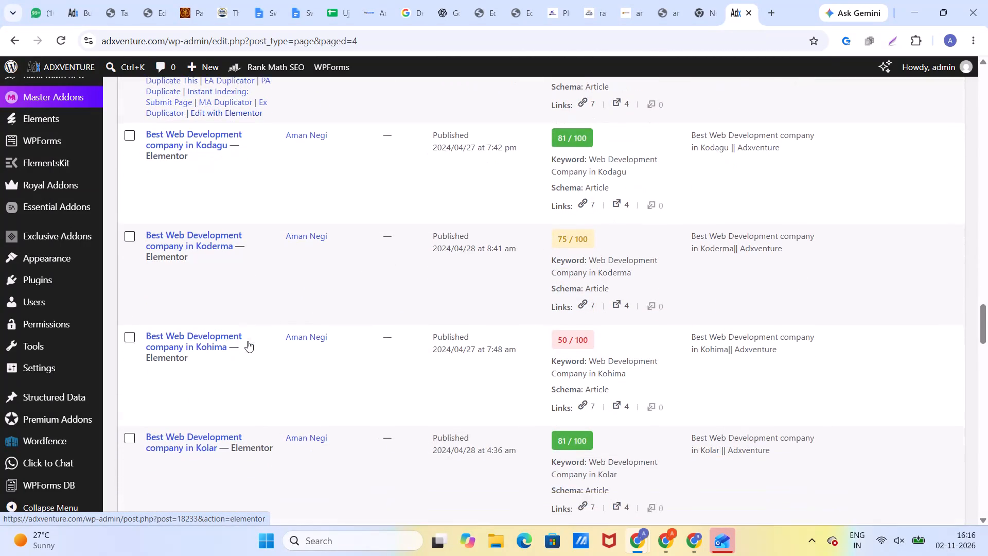
pyautogui.scroll(-7, 248, 341)
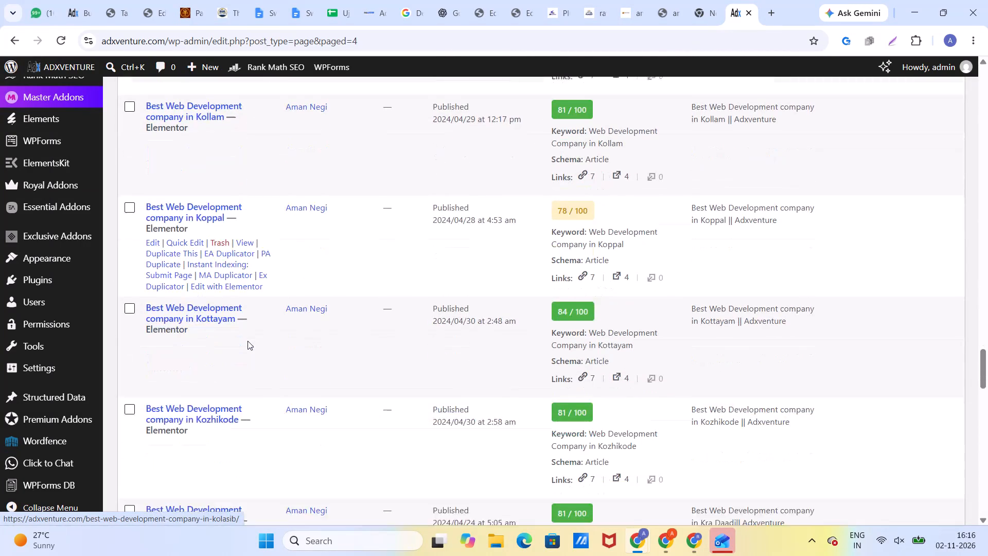
pyautogui.scroll(-8, 248, 341)
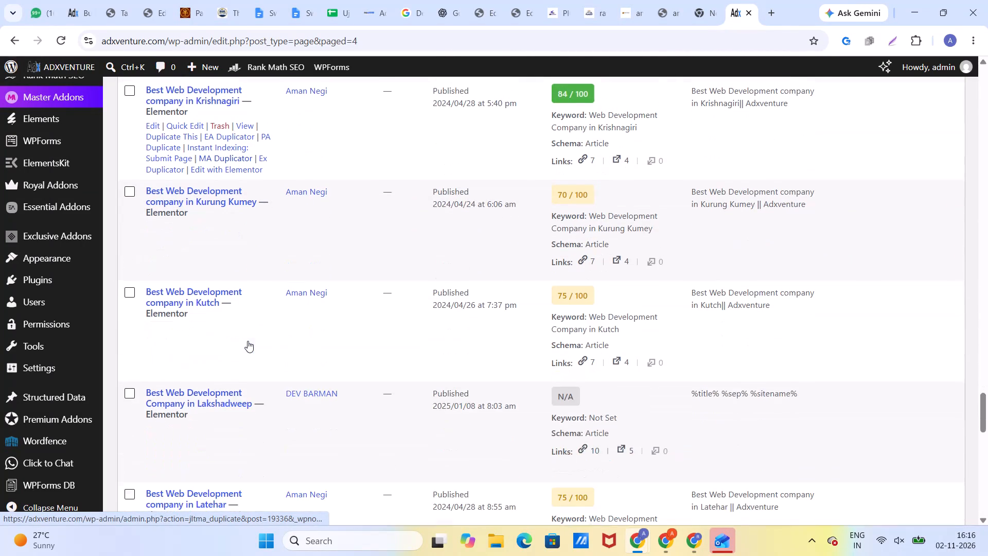
pyautogui.scroll(-10, 248, 341)
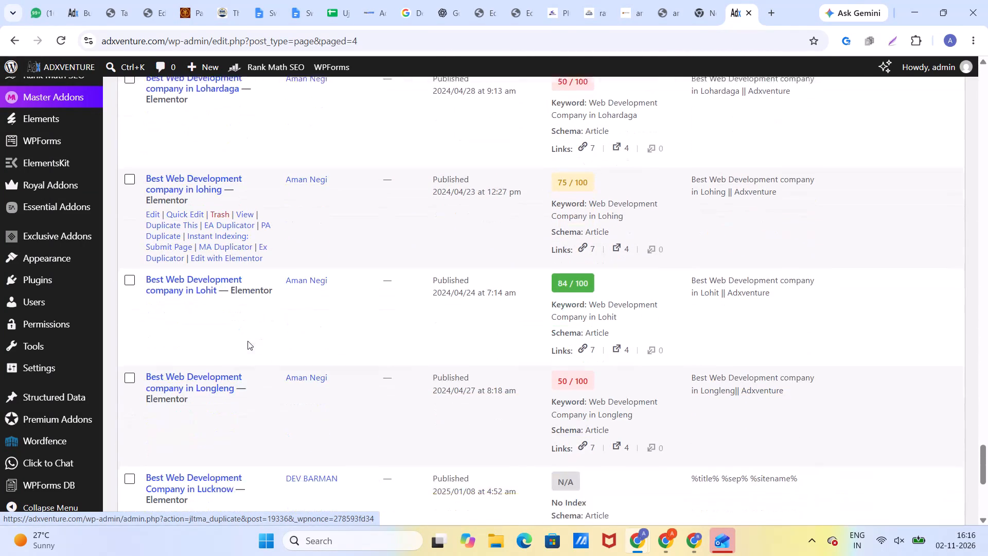
pyautogui.scroll(-6, 248, 341)
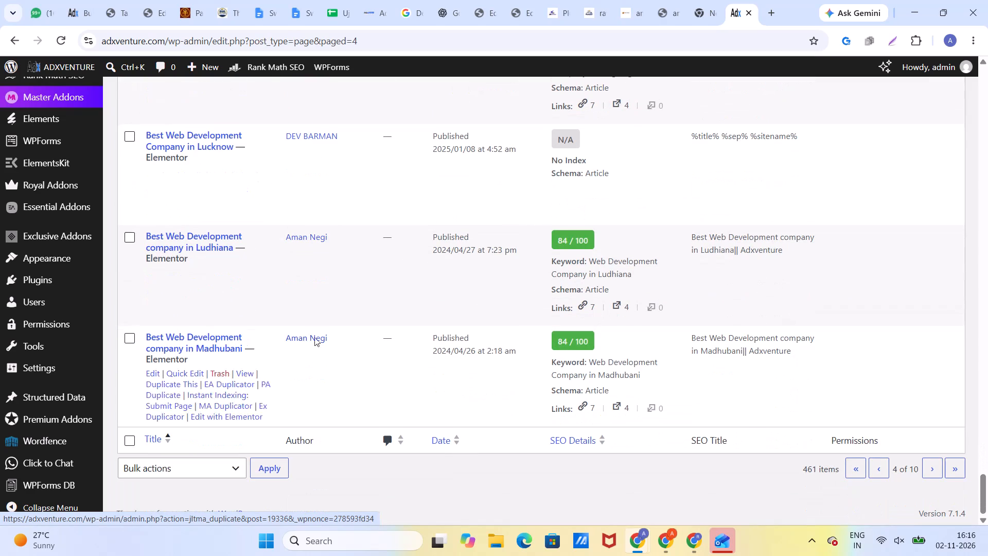
# Advance to page 5 of the pages list and read through the page titles down to its last entry.
pyautogui.click(931, 467)
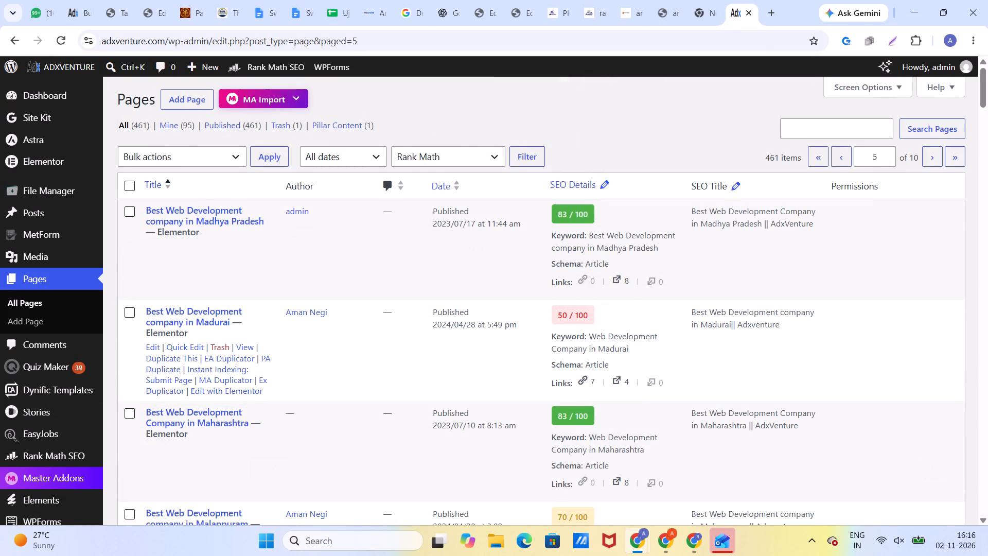
pyautogui.scroll(-1, 434, 337)
pyautogui.scroll(-1, 389, 331)
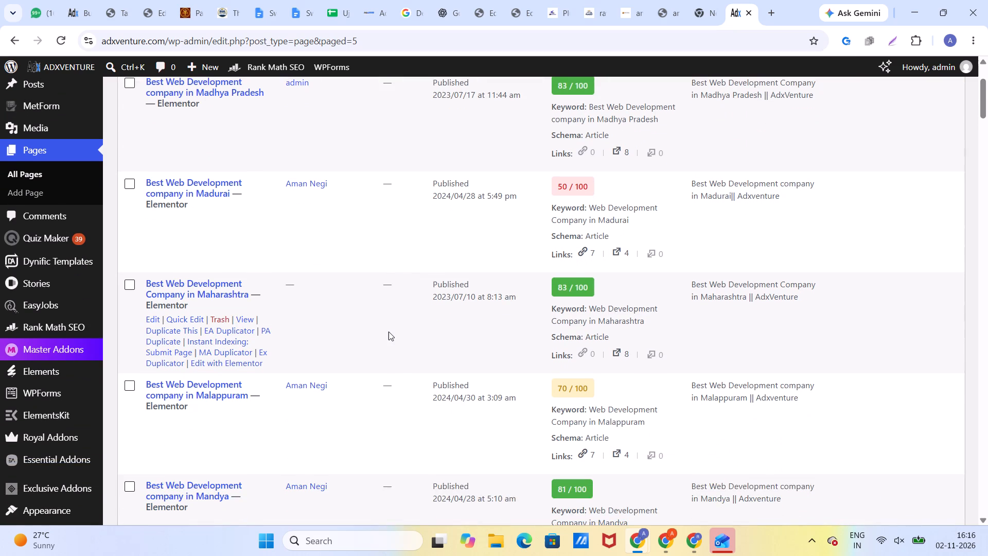
pyautogui.scroll(-5, 389, 332)
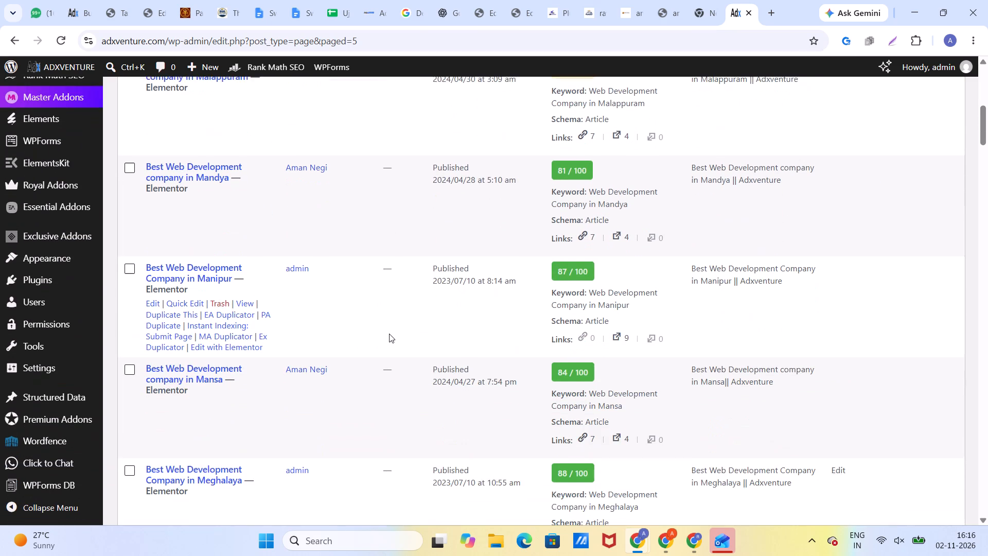
pyautogui.scroll(-6, 389, 334)
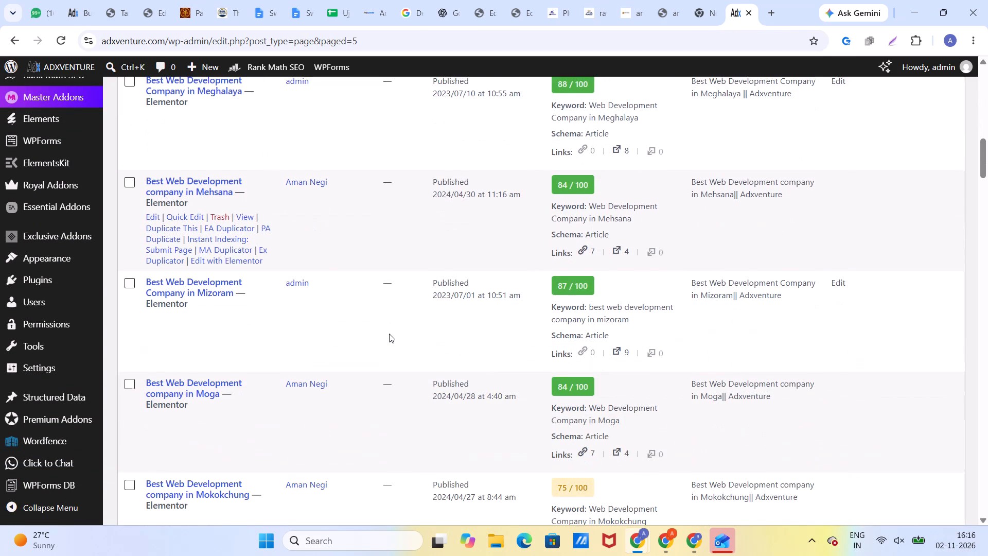
pyautogui.scroll(-6, 389, 334)
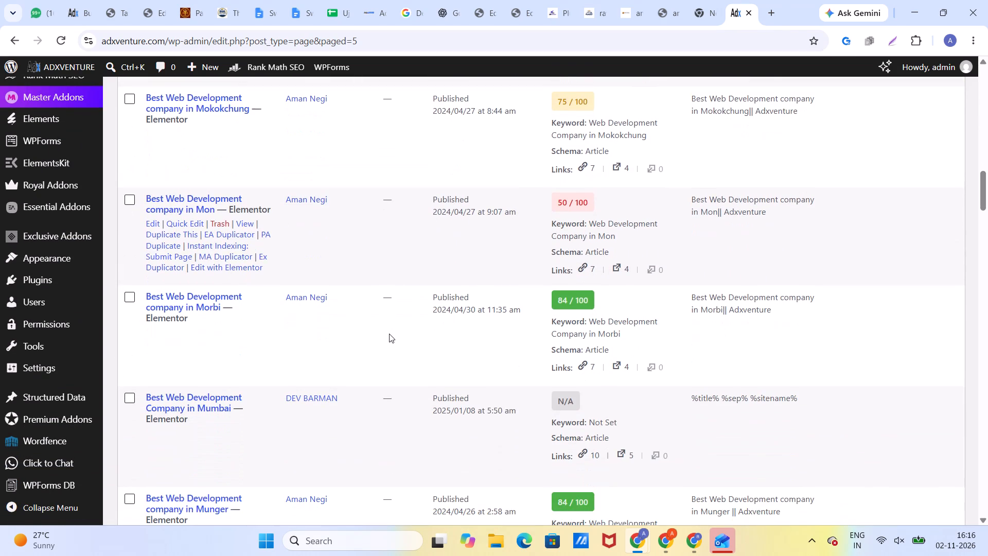
pyautogui.scroll(-10, 389, 334)
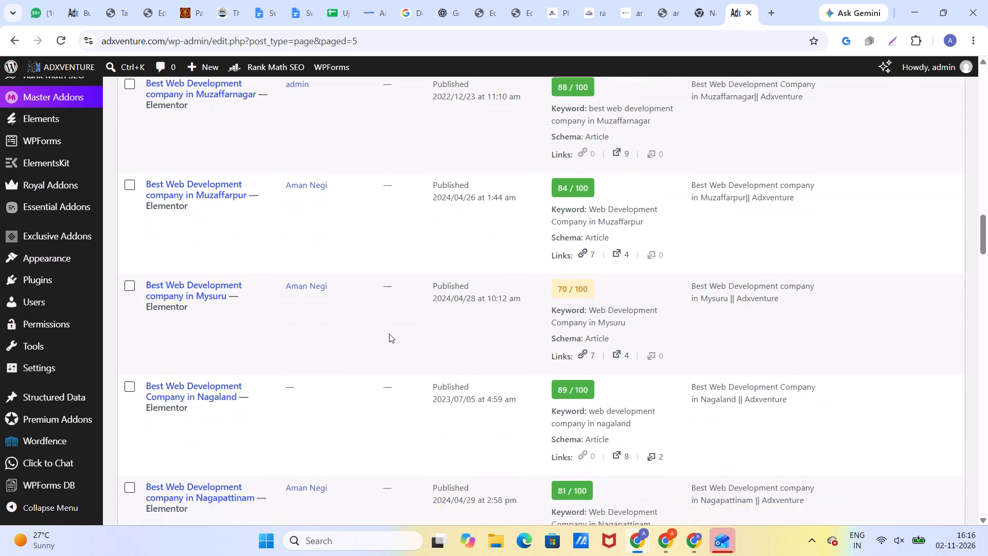
pyautogui.scroll(-12, 389, 334)
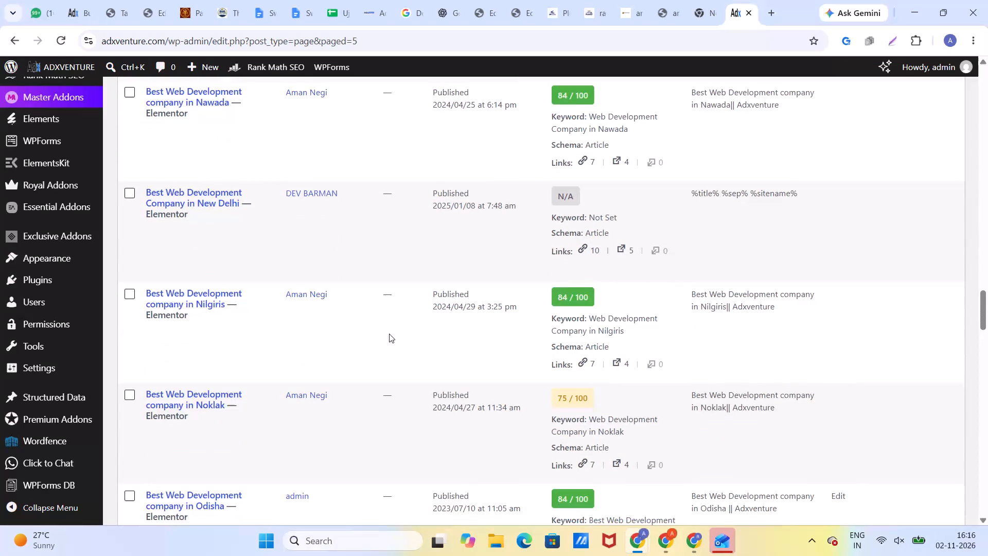
pyautogui.scroll(-15, 389, 334)
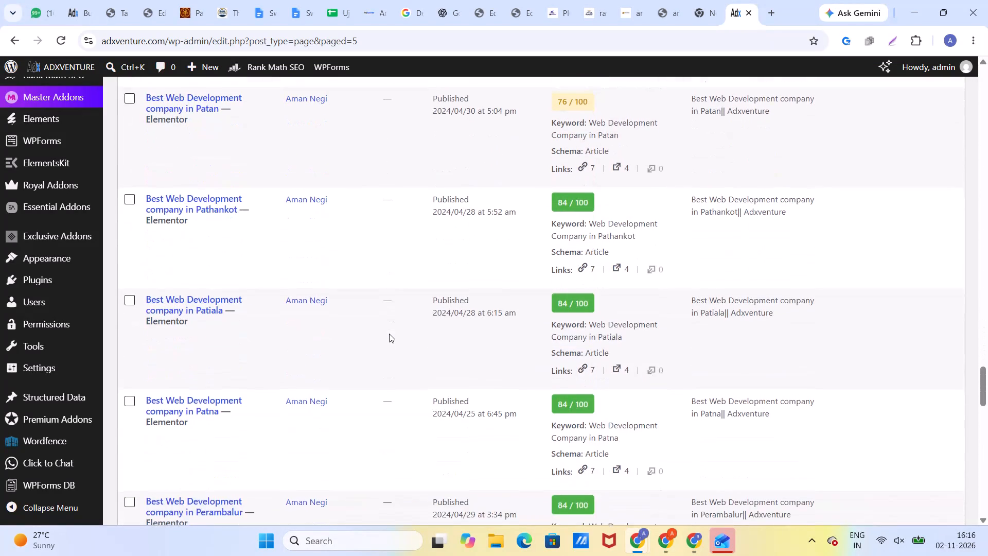
pyautogui.scroll(-10, 389, 334)
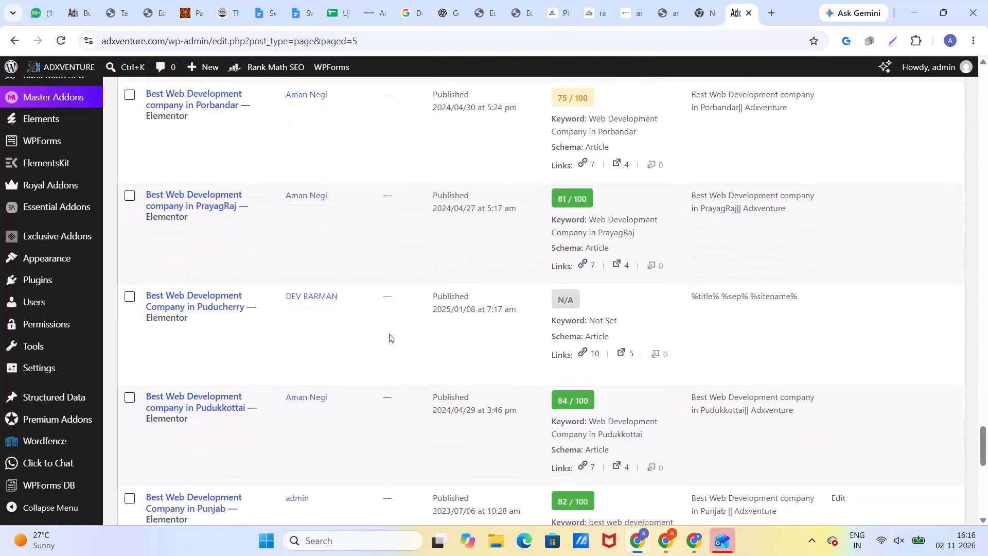
pyautogui.scroll(-9, 389, 334)
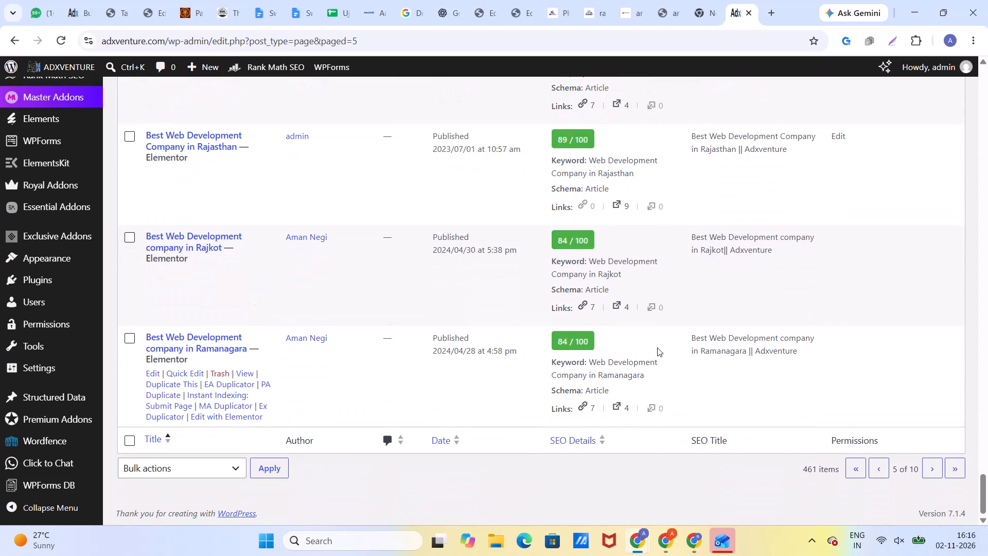
# Go to page 6 of the pages list and look through its page titles down to the last entry.
pyautogui.click(934, 467)
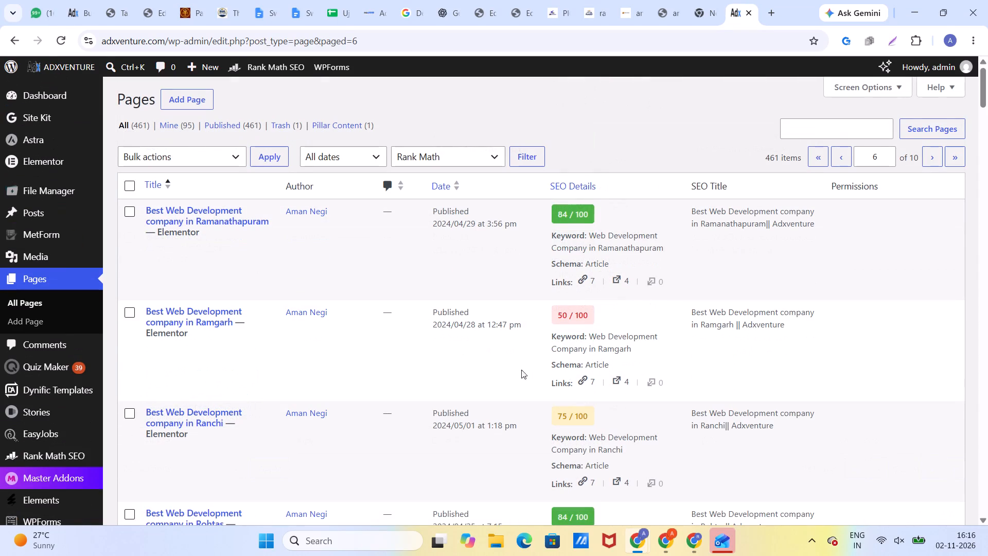
pyautogui.scroll(-4, 450, 366)
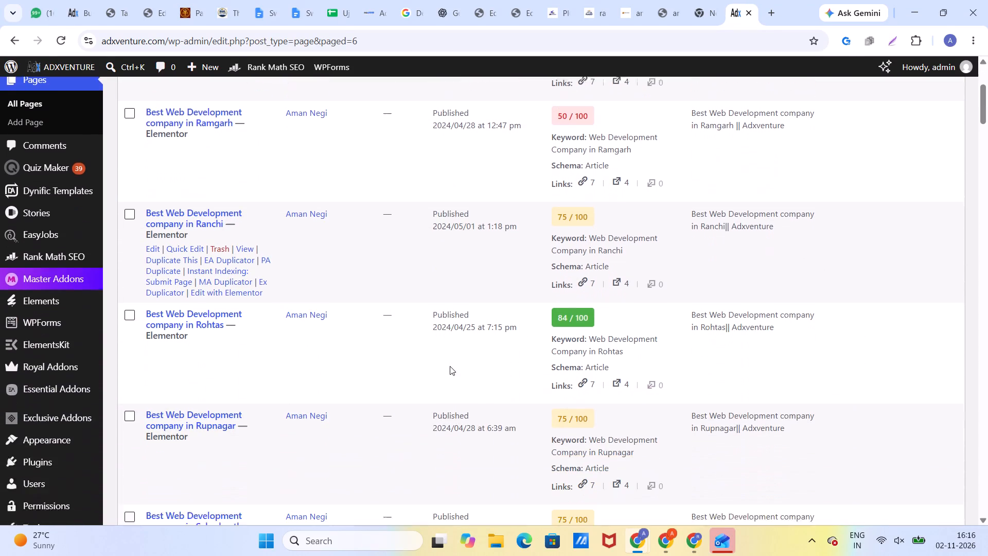
pyautogui.scroll(-5, 450, 366)
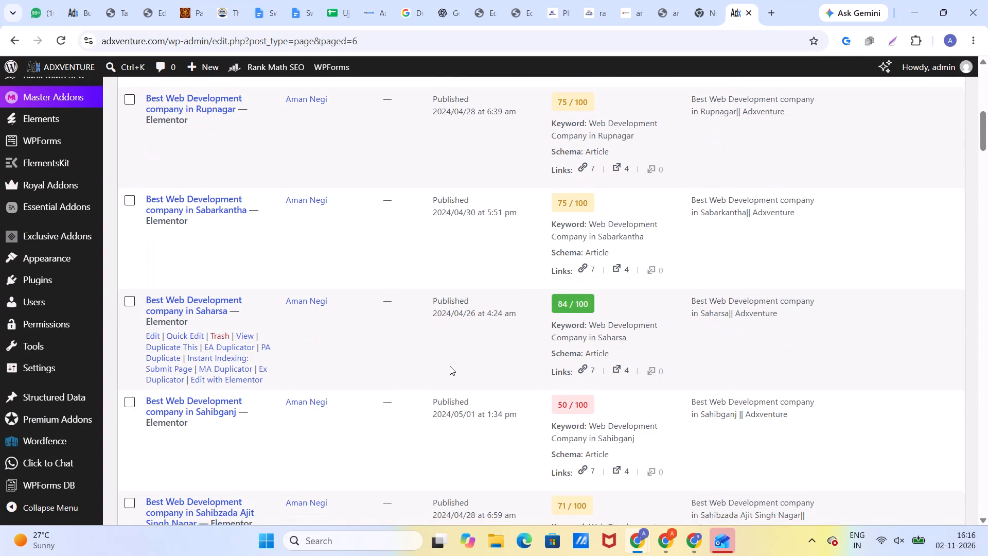
pyautogui.scroll(-8, 450, 366)
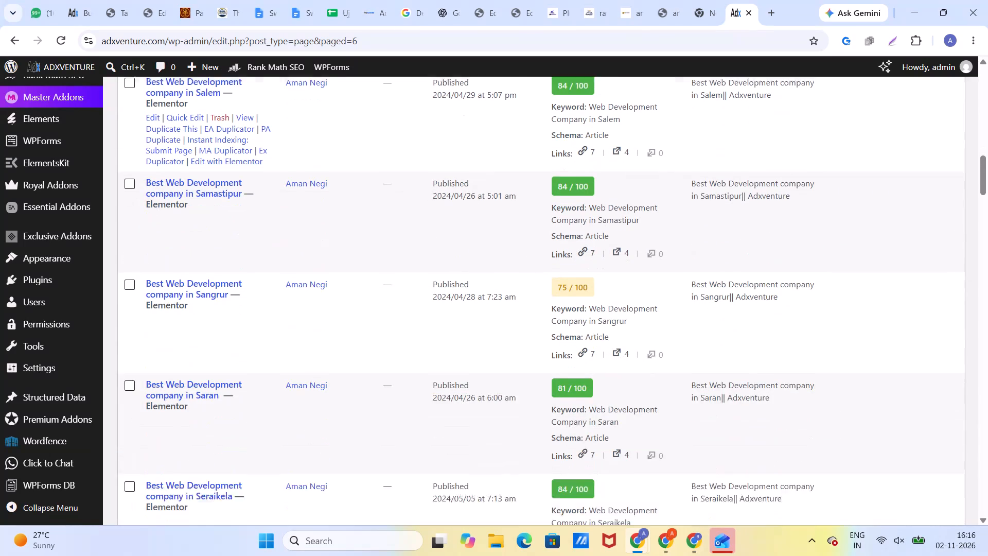
pyautogui.scroll(-5, 450, 366)
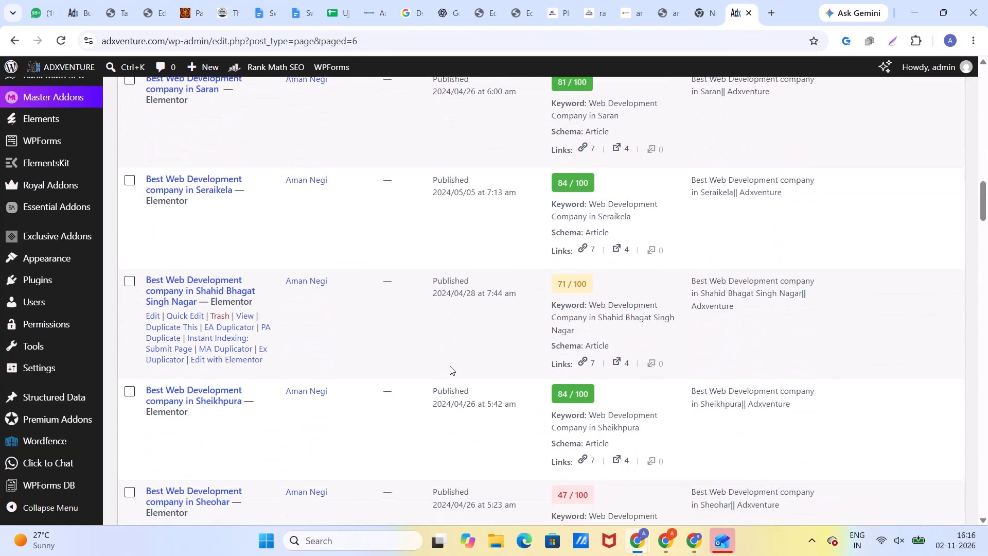
pyautogui.scroll(-4, 450, 366)
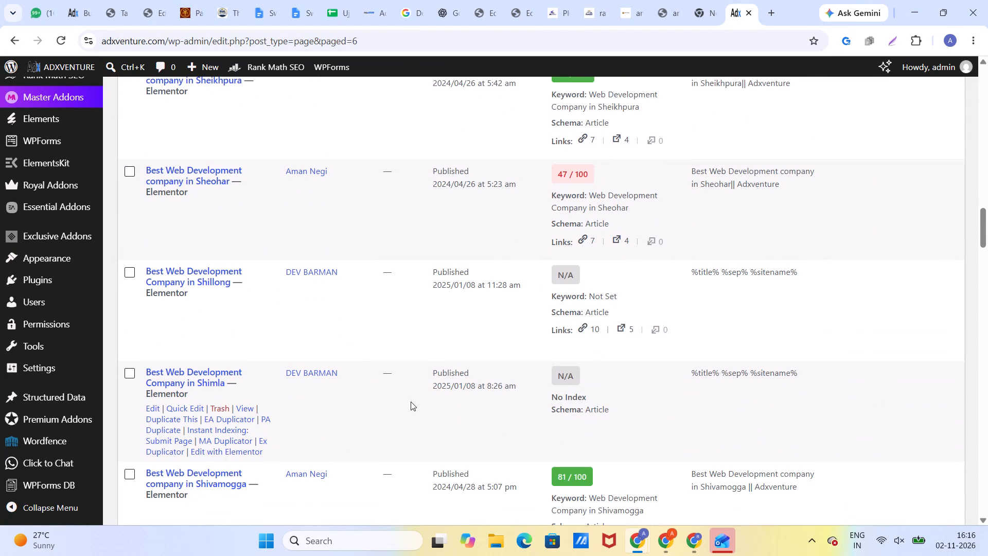
pyautogui.scroll(-6, 409, 399)
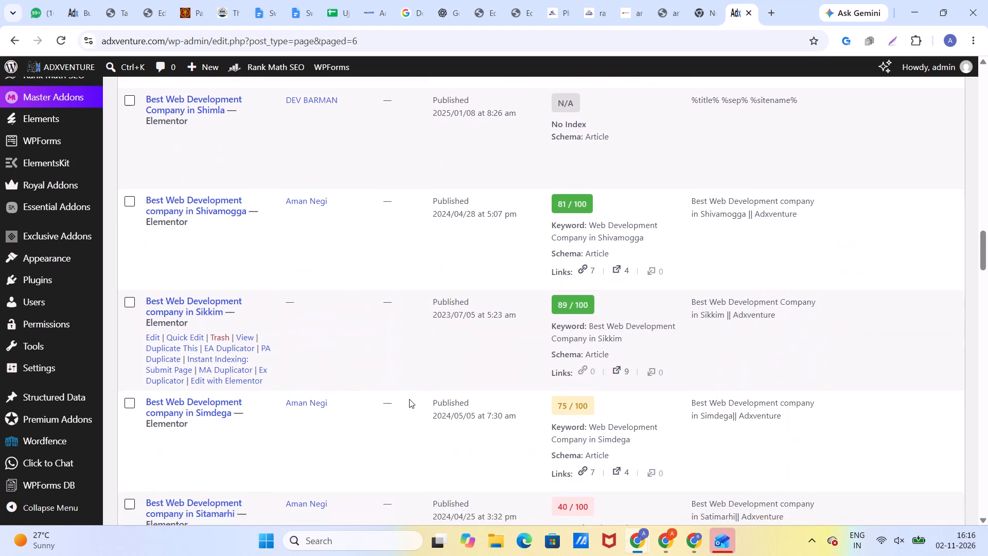
pyautogui.scroll(-8, 409, 399)
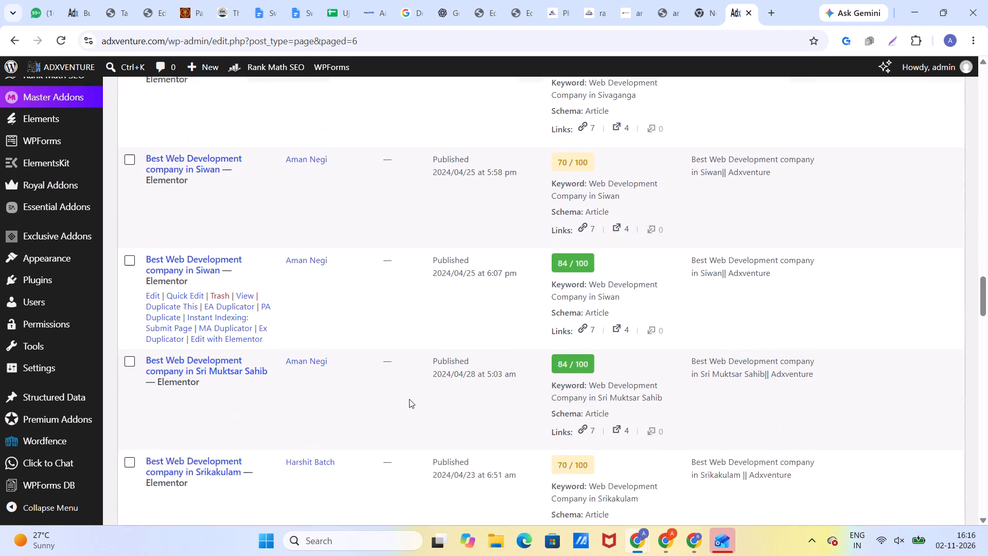
pyautogui.scroll(-8, 409, 399)
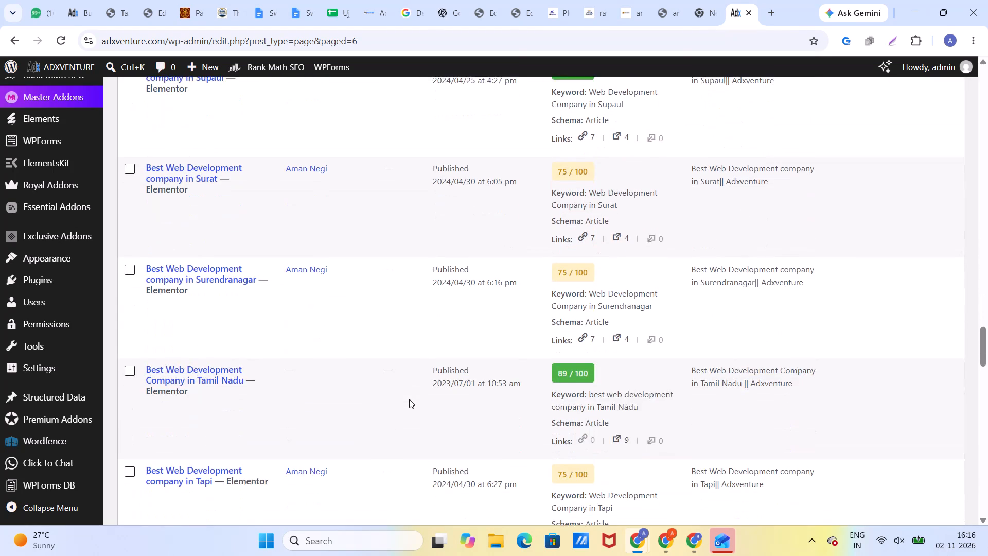
pyautogui.scroll(-12, 409, 399)
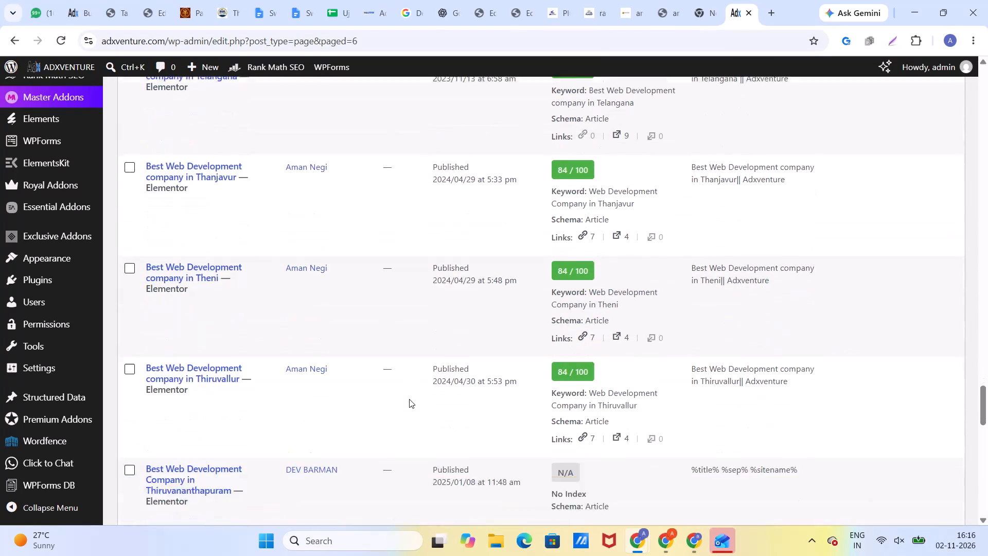
pyautogui.scroll(-12, 409, 399)
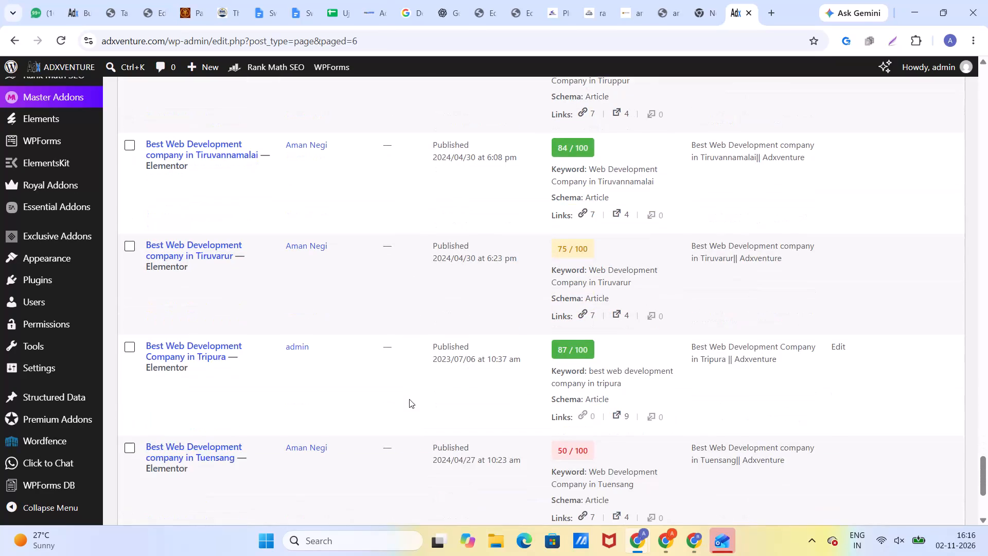
pyautogui.scroll(-4, 409, 399)
# Advance to page 7 of the pages list and read through its page titles down to the last entry.
pyautogui.click(927, 461)
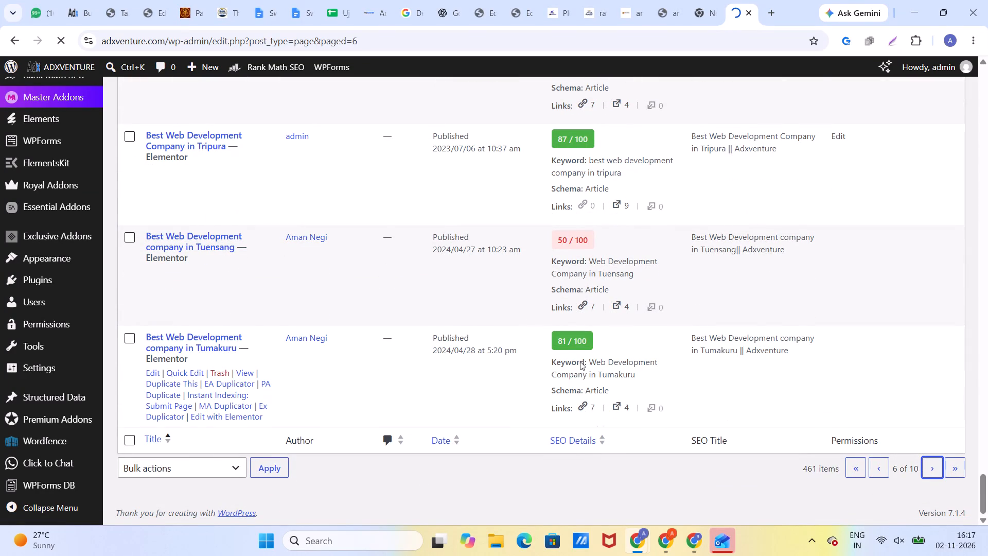
pyautogui.scroll(-1, 480, 345)
pyautogui.scroll(-9, 426, 356)
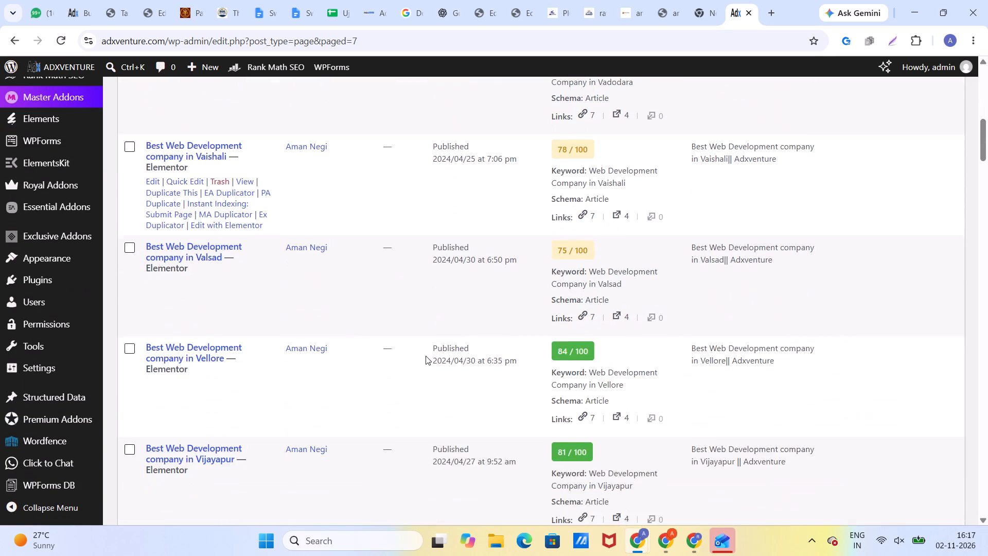
pyautogui.scroll(-8, 426, 356)
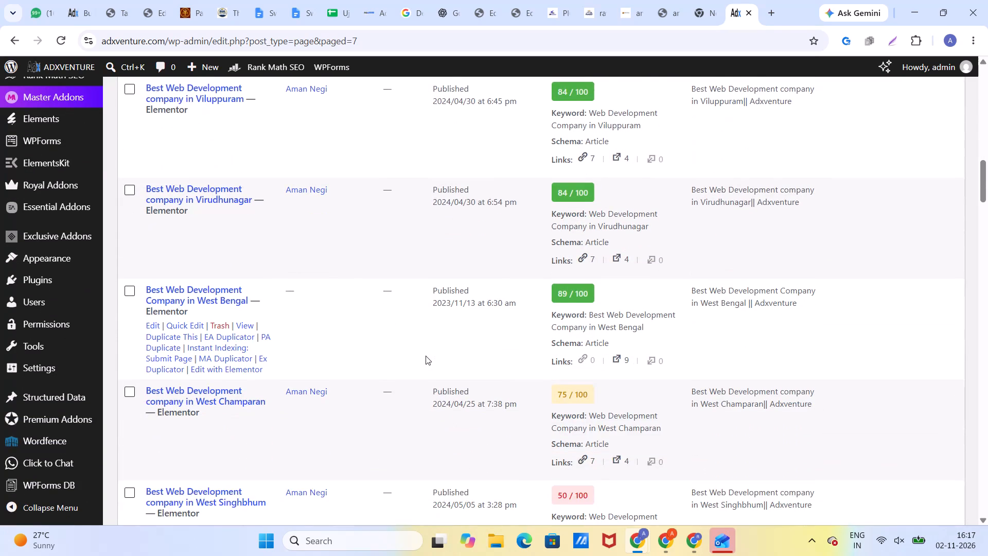
pyautogui.scroll(-2, 426, 356)
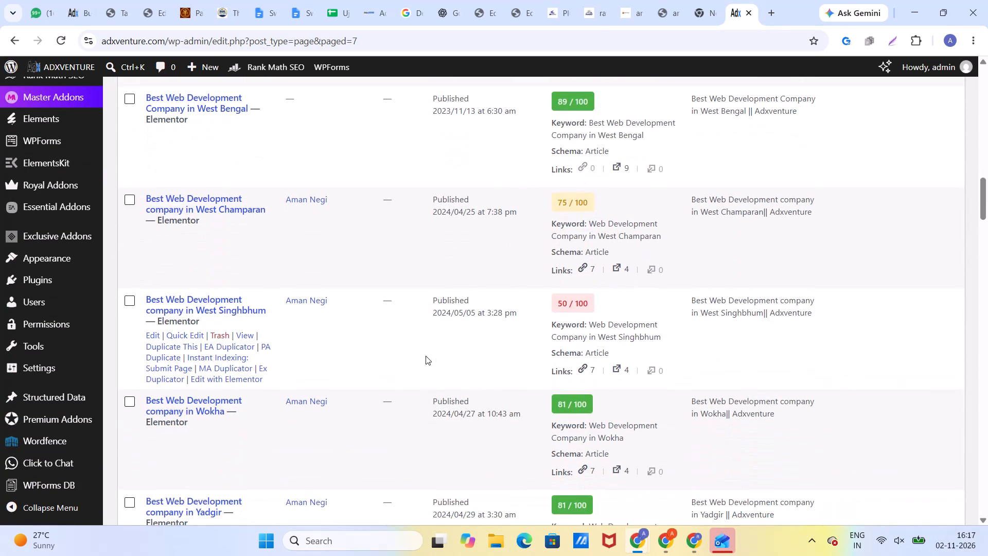
pyautogui.scroll(-4, 426, 356)
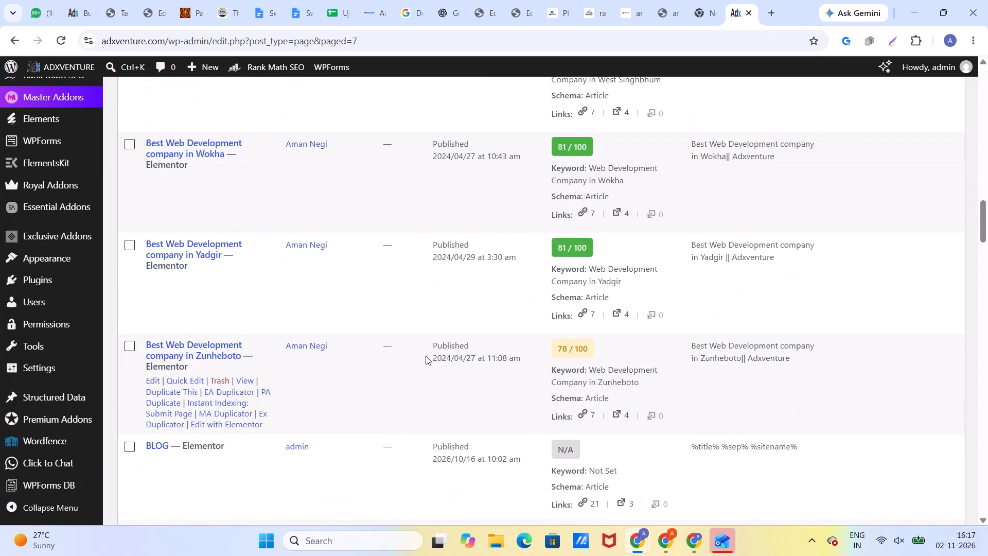
pyautogui.scroll(-7, 426, 356)
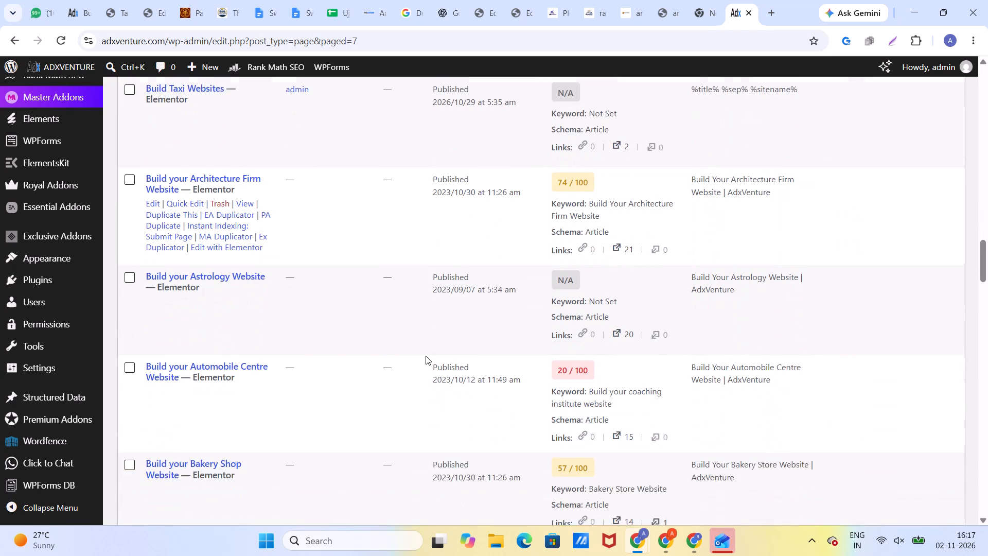
pyautogui.scroll(-7, 426, 356)
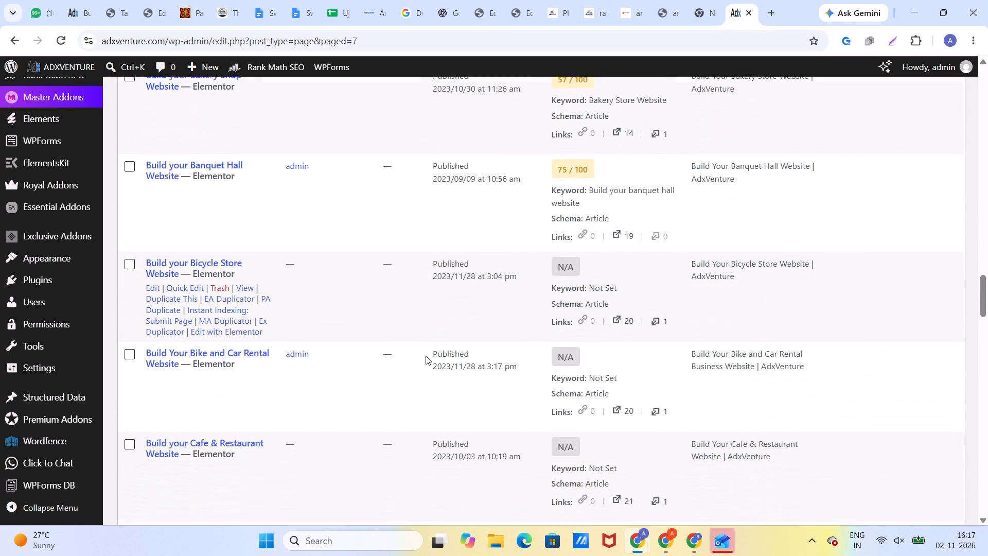
pyautogui.scroll(-6, 426, 356)
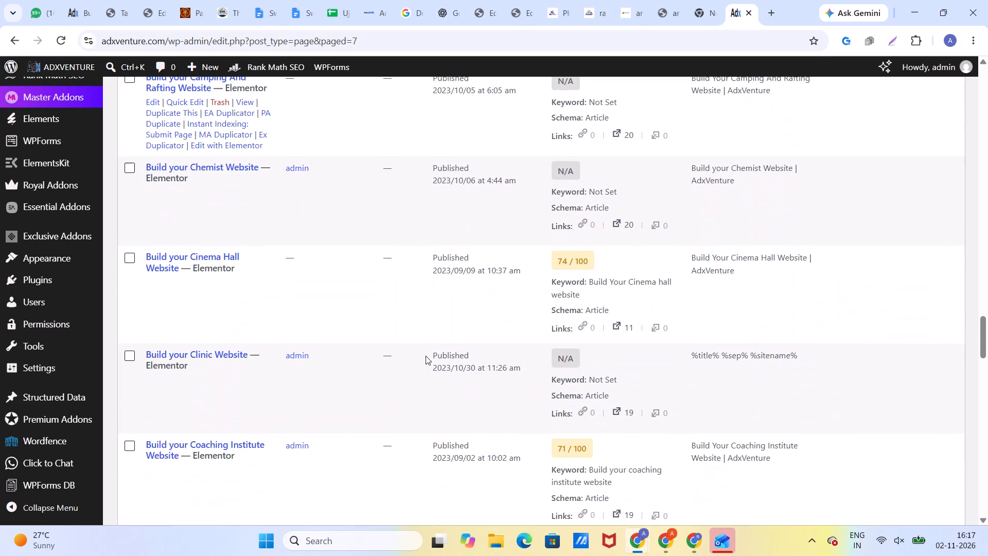
pyautogui.scroll(-5, 426, 356)
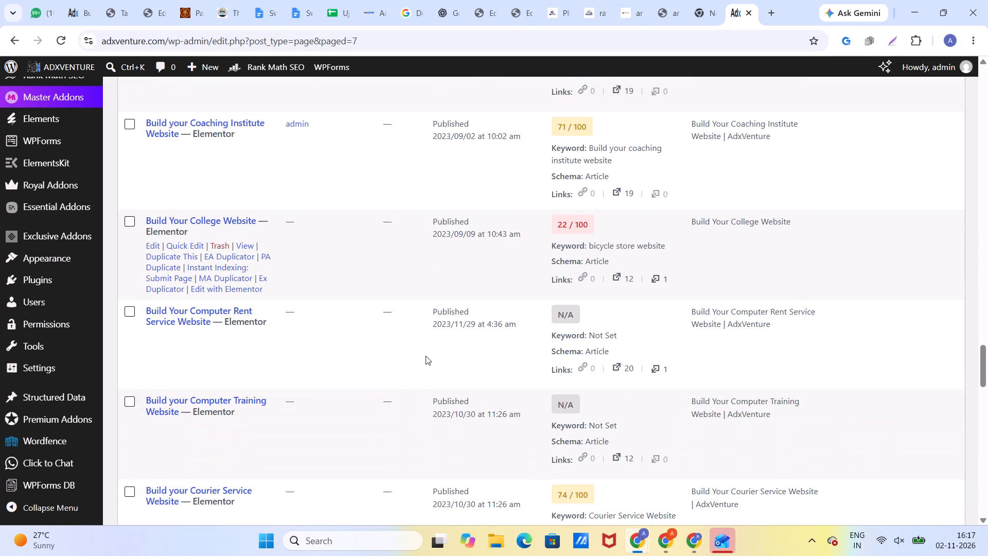
pyautogui.scroll(-3, 426, 356)
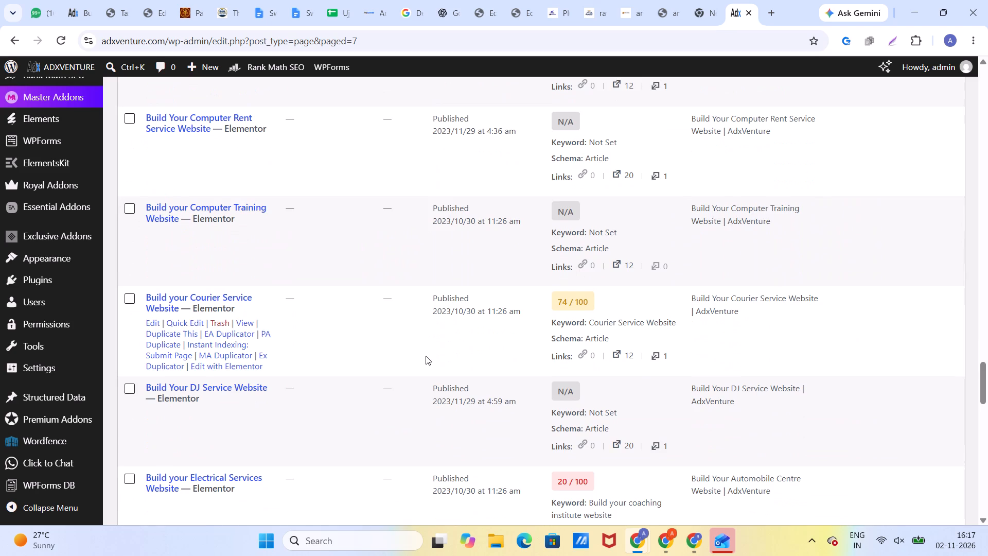
pyautogui.scroll(-7, 426, 356)
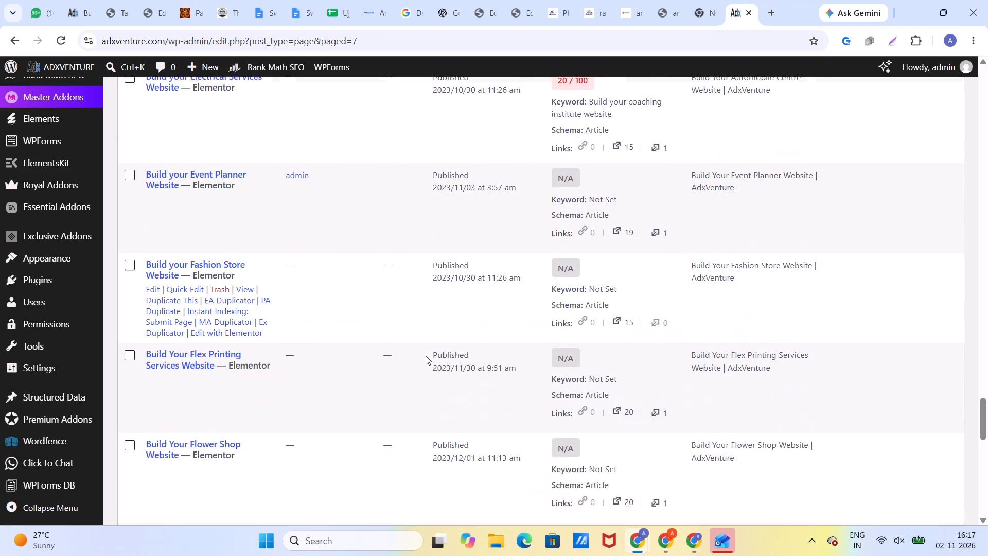
pyautogui.scroll(-5, 426, 356)
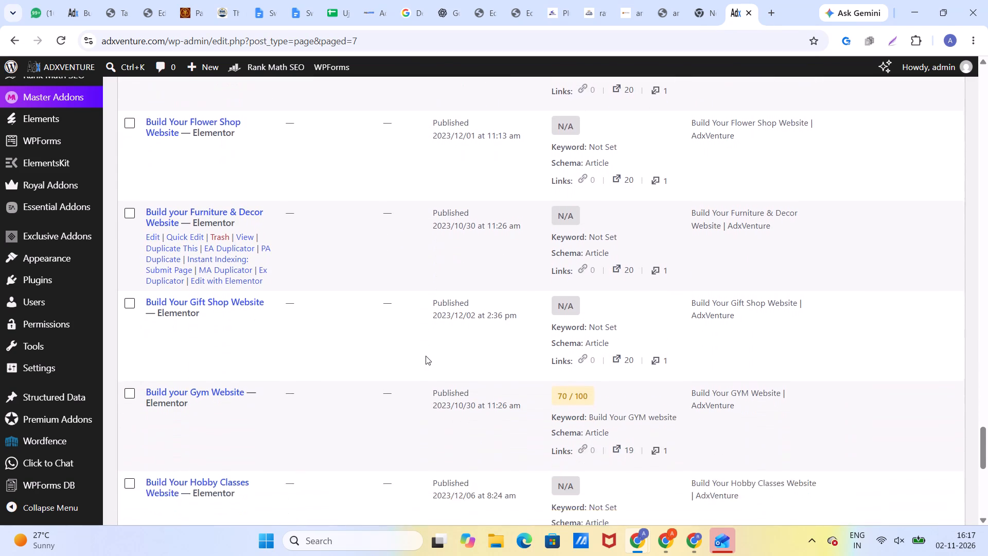
pyautogui.scroll(-5, 426, 356)
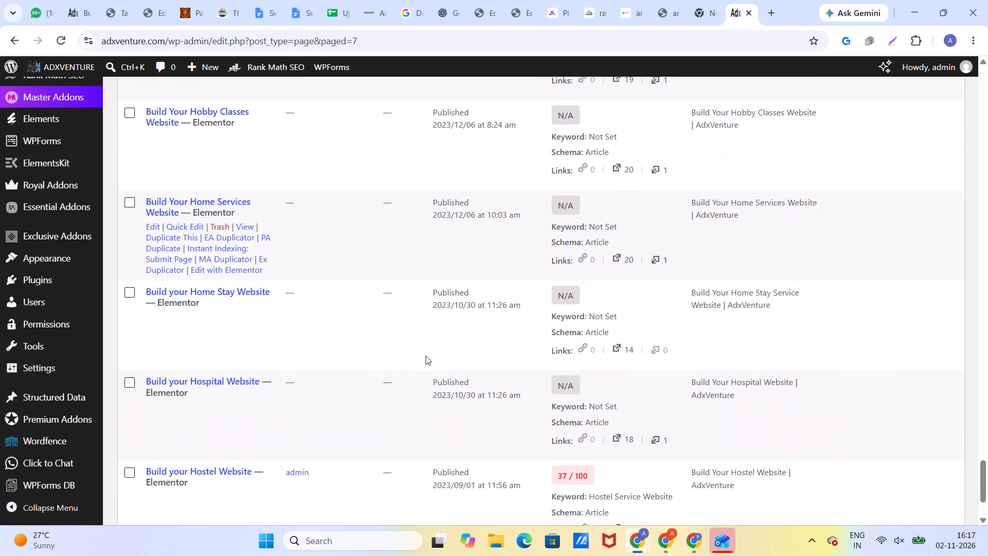
pyautogui.scroll(-4, 426, 356)
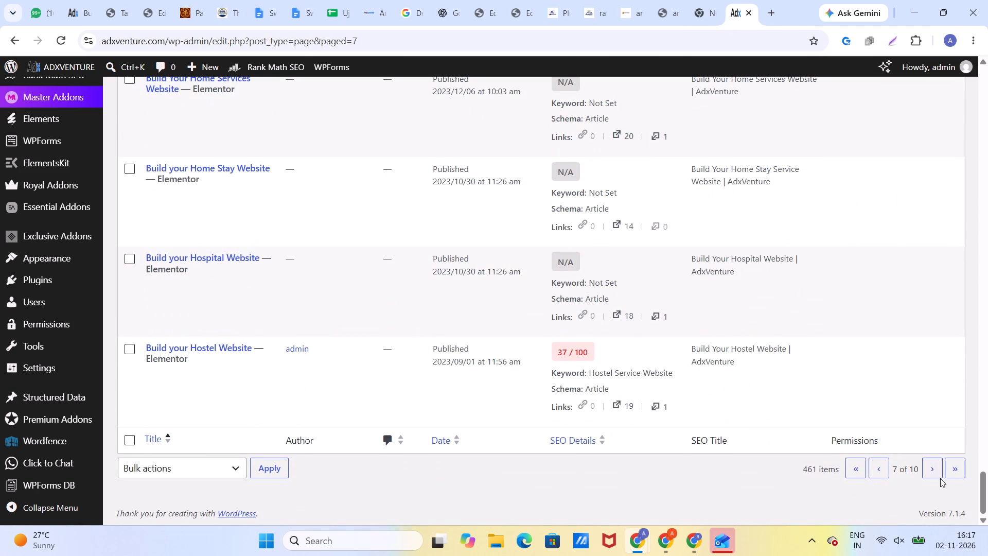
# Go to page 8 of the pages list and look through its page titles down to the Digital Marketing entries.
pyautogui.click(932, 471)
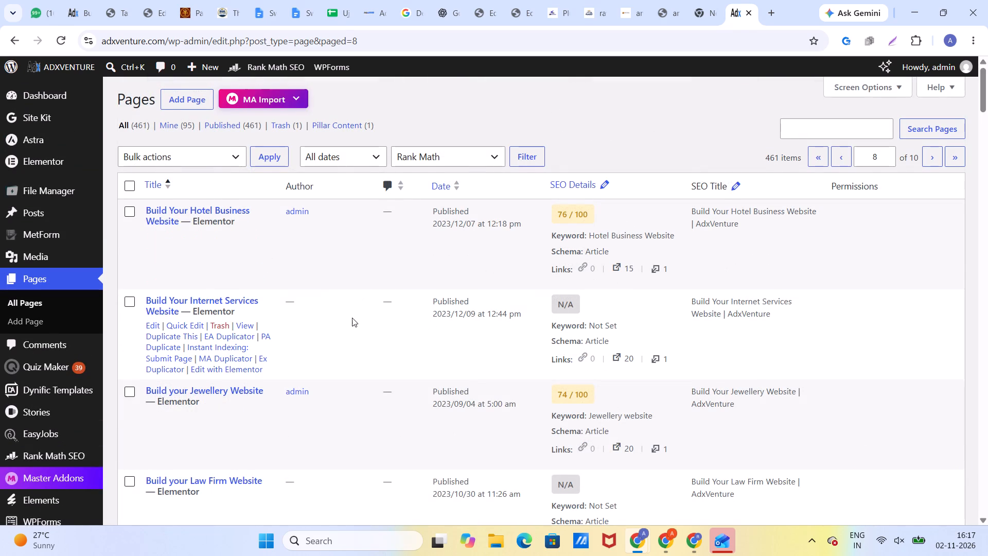
pyautogui.scroll(-3, 352, 321)
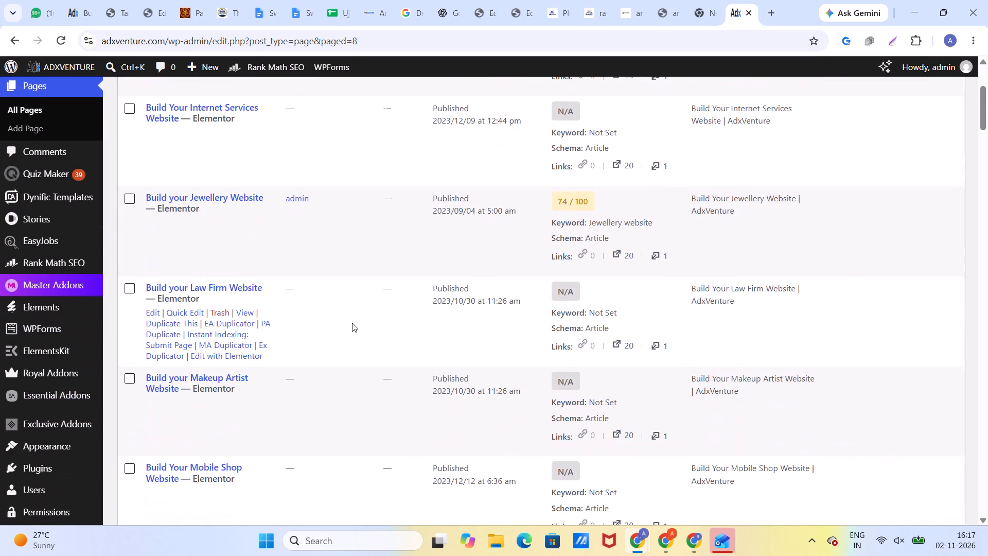
pyautogui.scroll(-6, 352, 328)
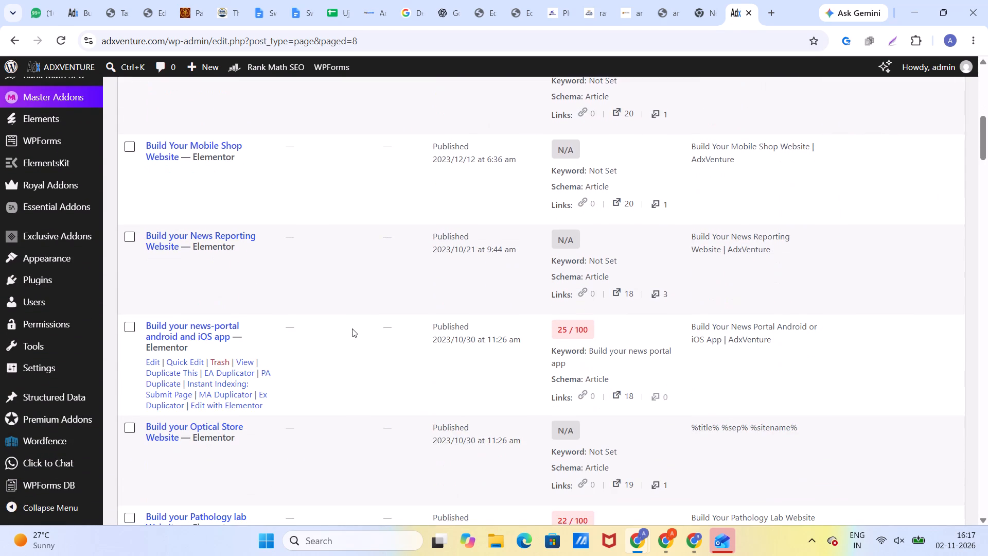
pyautogui.scroll(-7, 352, 328)
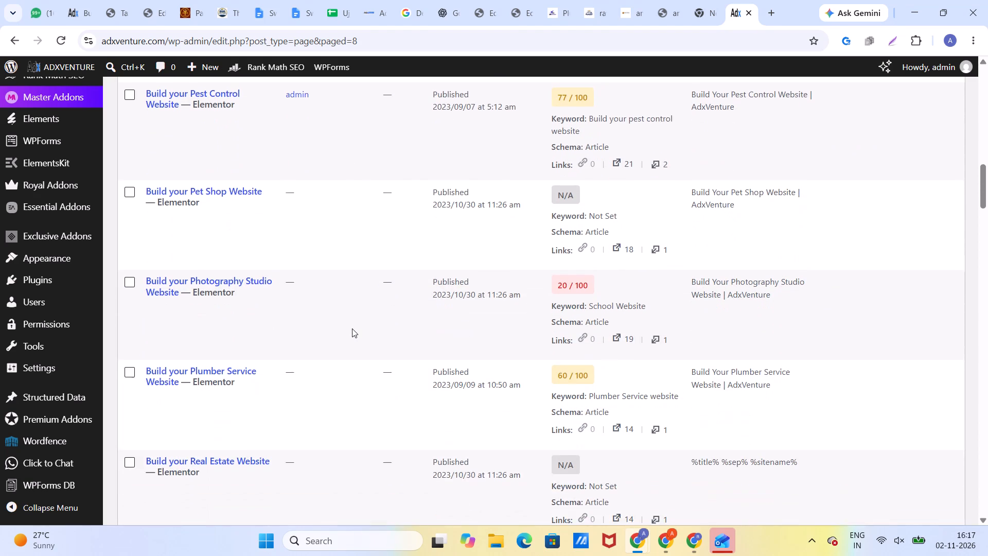
pyautogui.scroll(-5, 352, 328)
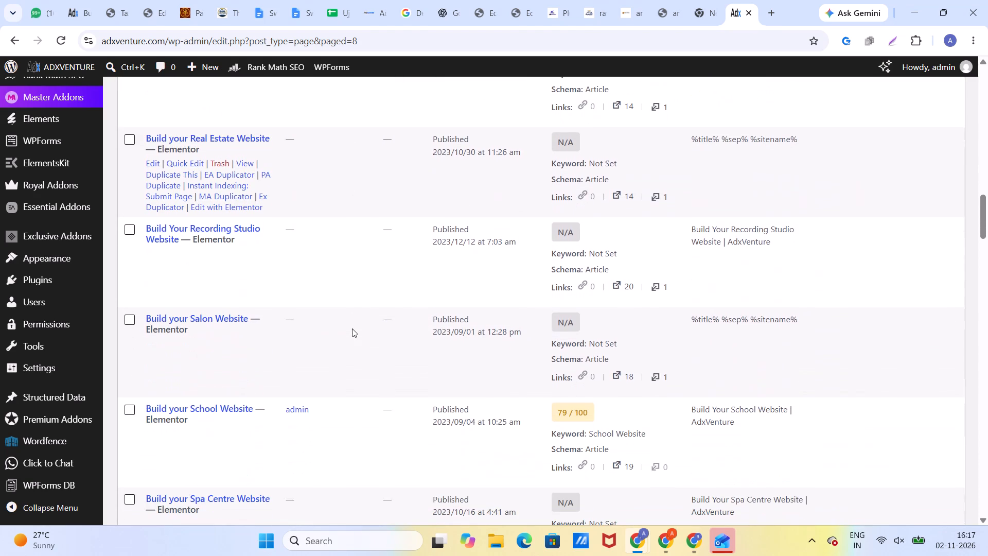
pyautogui.scroll(-5, 352, 328)
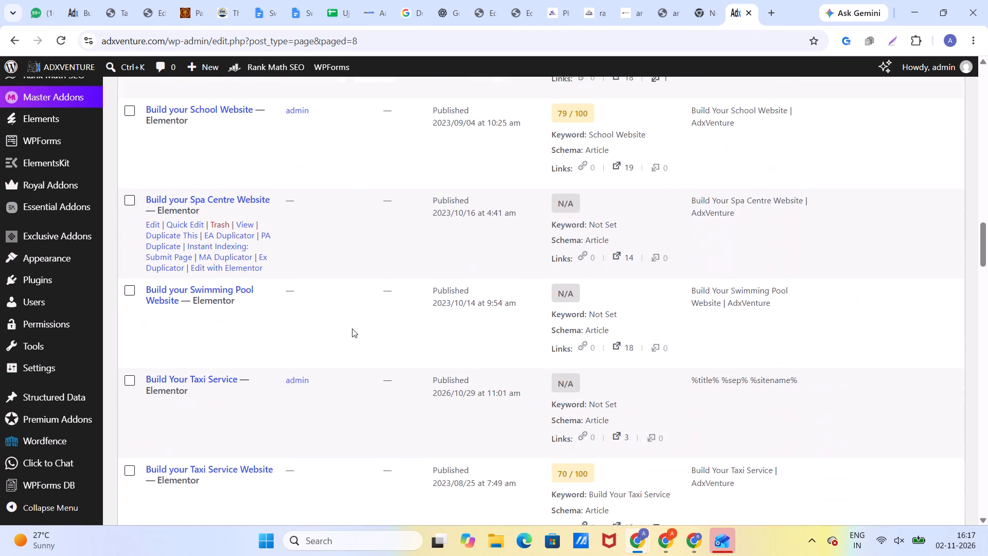
pyautogui.scroll(-3, 352, 328)
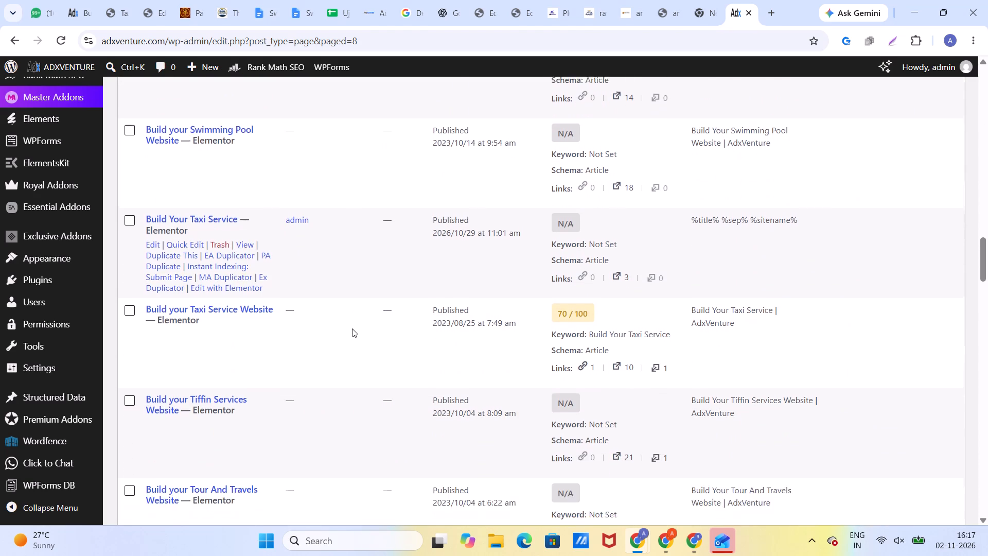
pyautogui.scroll(-6, 352, 328)
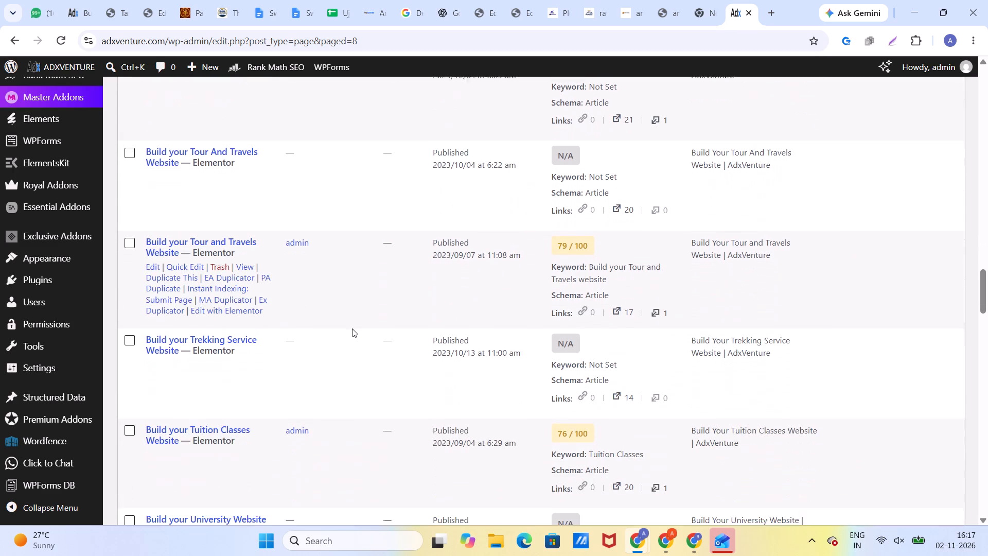
pyautogui.scroll(-6, 352, 328)
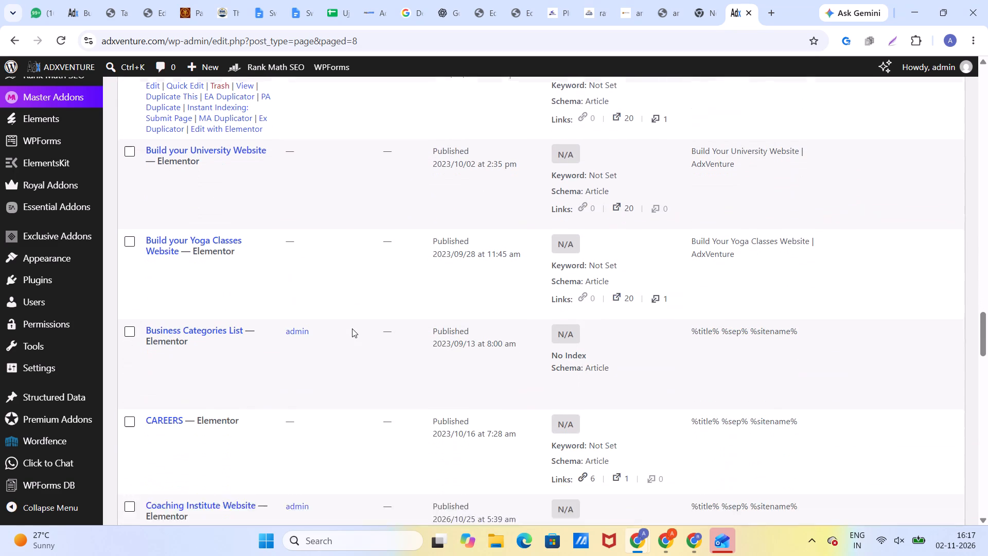
pyautogui.scroll(-4, 352, 328)
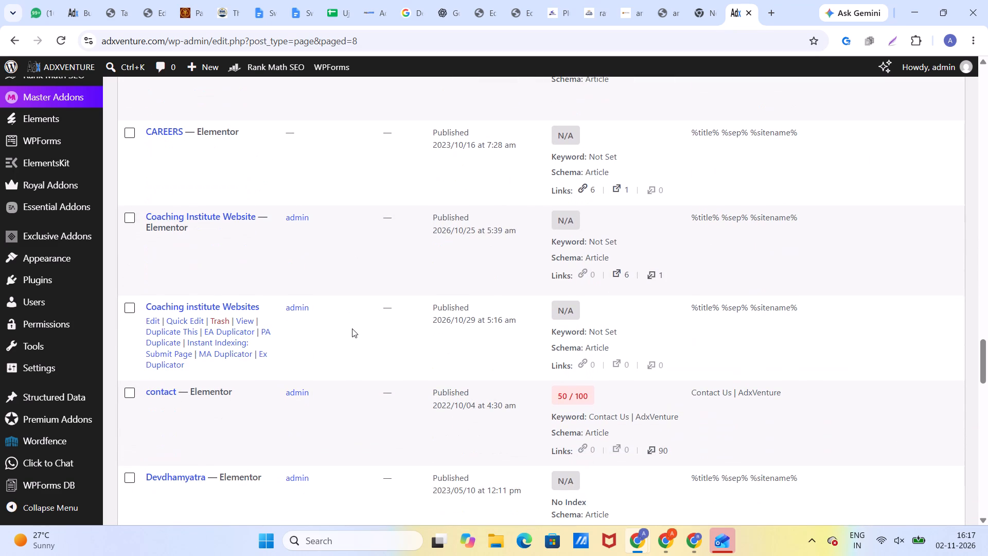
pyautogui.scroll(-3, 352, 328)
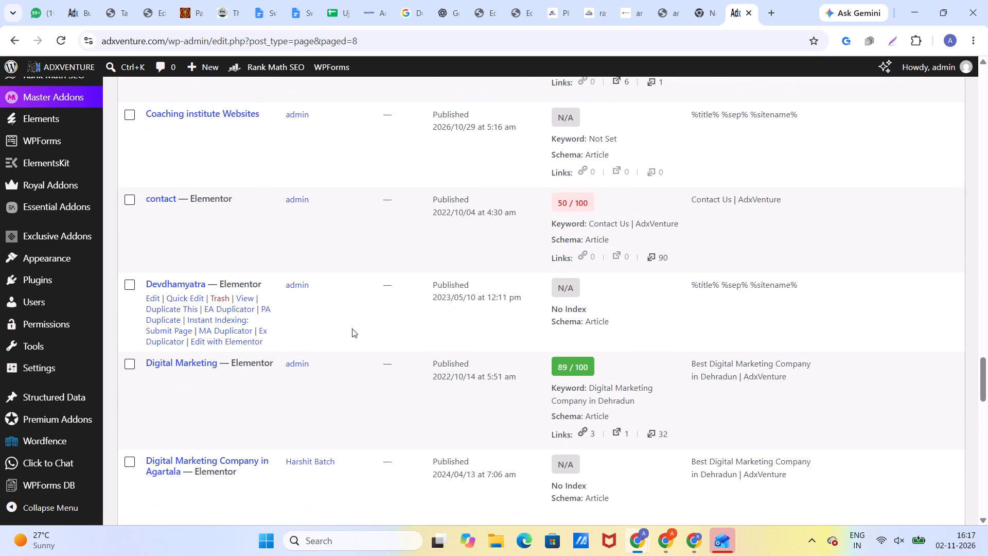
pyautogui.scroll(-3, 352, 328)
# View the live "Build your Tour And Travels Website" page published 2023/10/04, and return to the pages list.
pyautogui.scroll(8, 352, 328)
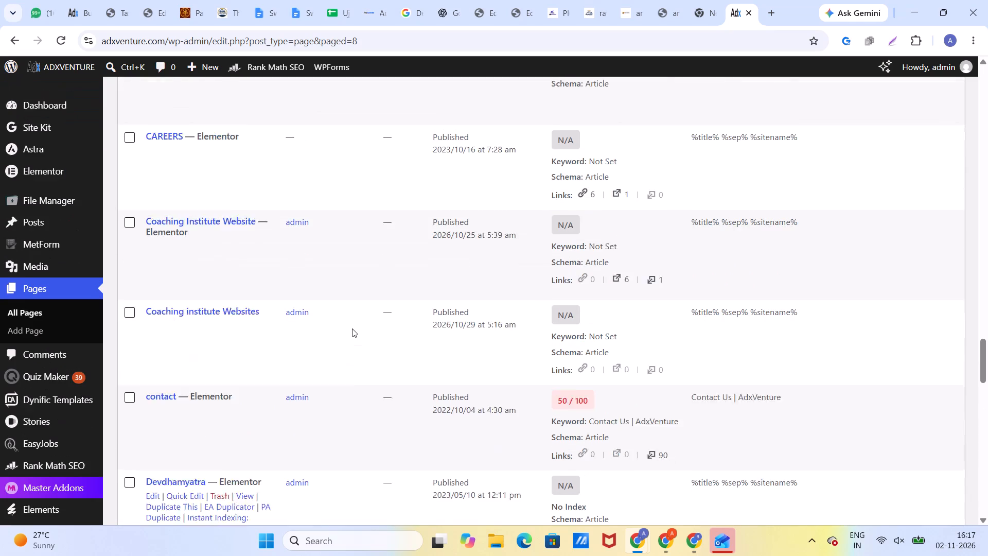
pyautogui.scroll(12, 352, 328)
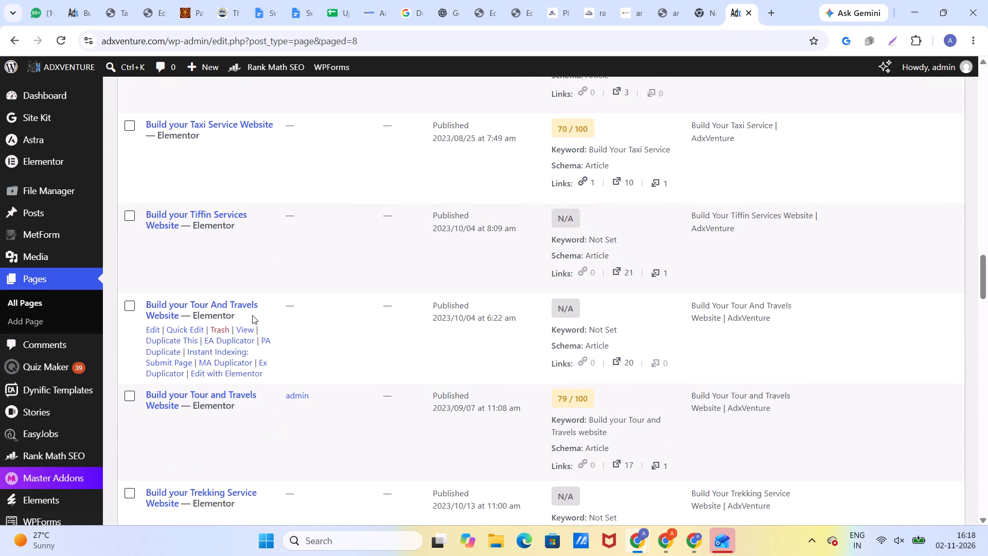
pyautogui.scroll(1, 259, 320)
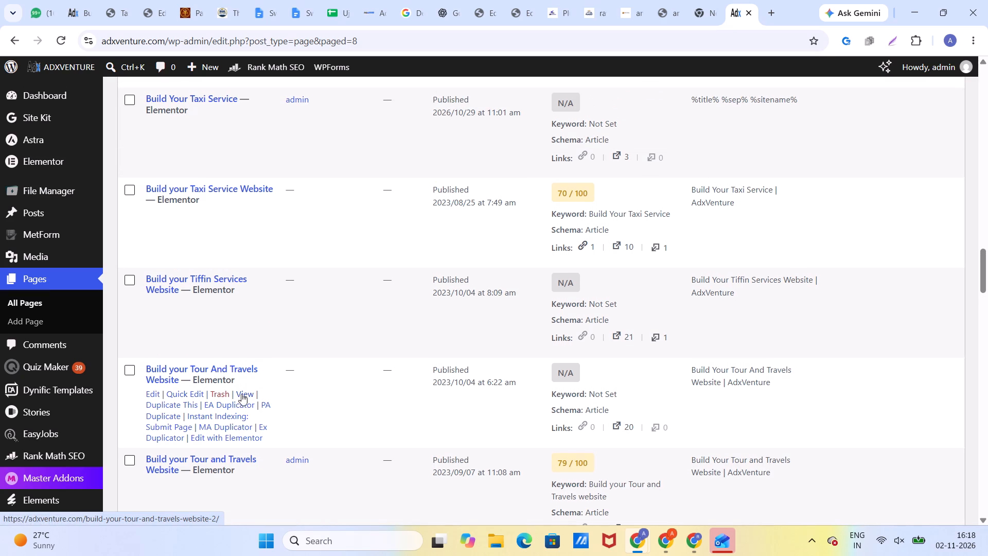
pyautogui.click(243, 393)
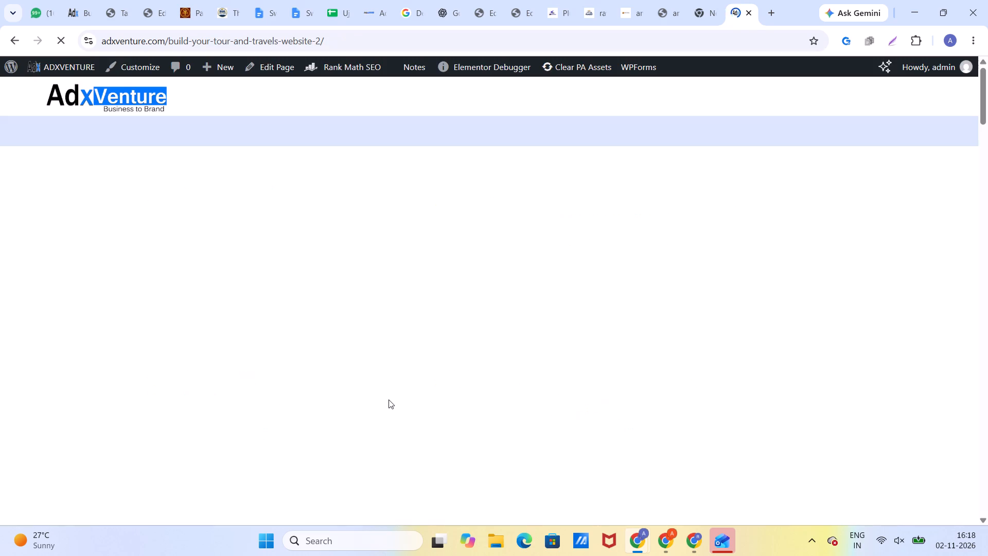
pyautogui.click(12, 36)
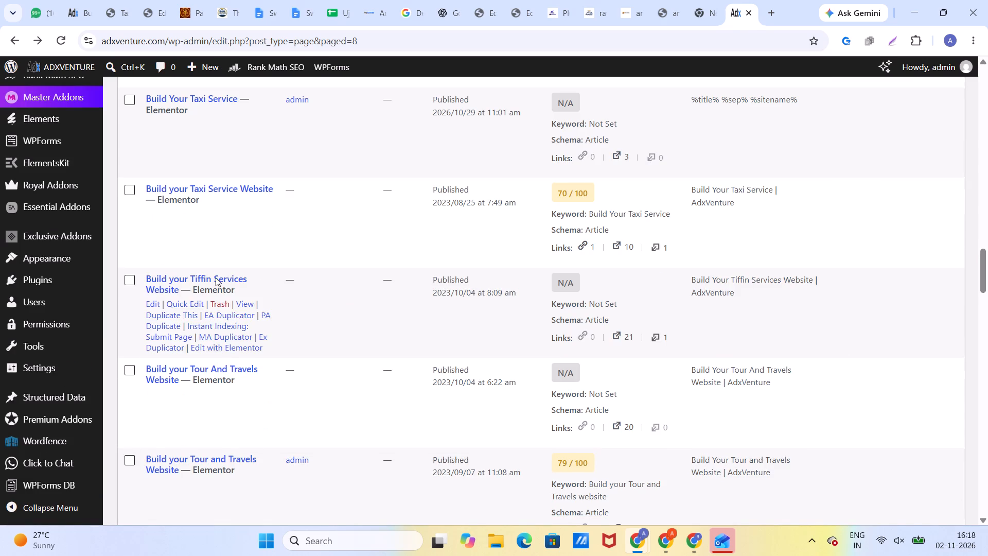
# View the live "Build your Taxi Service Website" and "Build Your Taxi Service" pages to compare them, returning to the pages list.
pyautogui.click(239, 212)
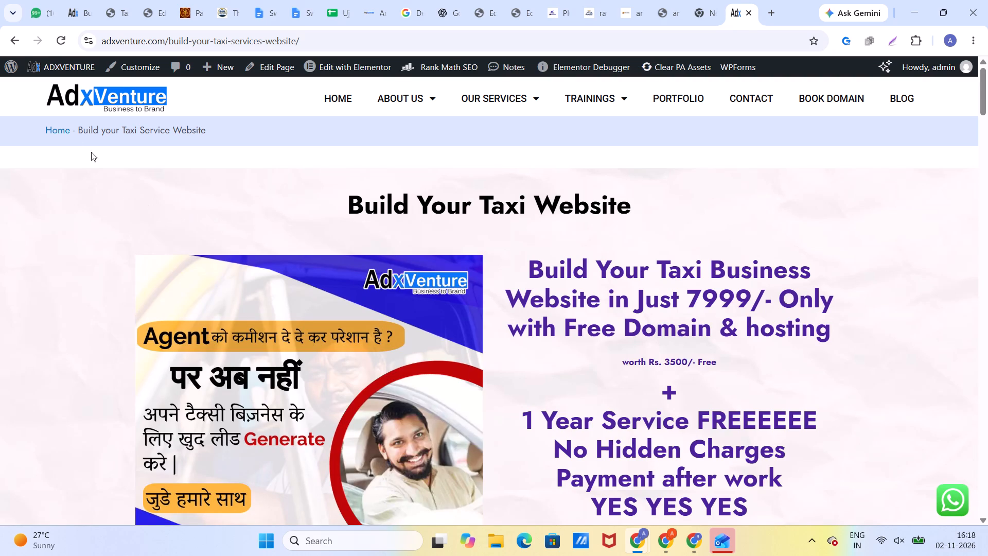
pyautogui.click(20, 41)
pyautogui.scroll(1, 237, 214)
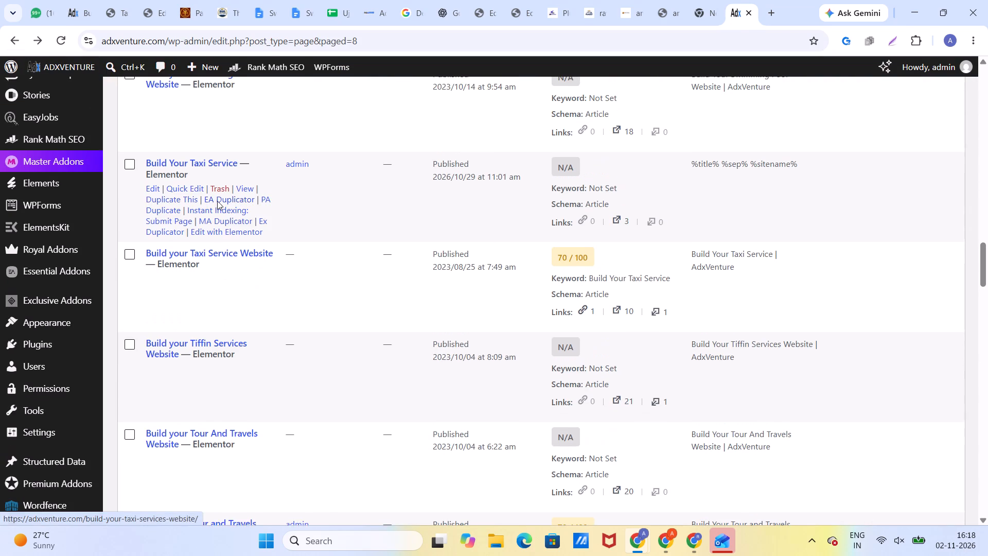
pyautogui.click(242, 186)
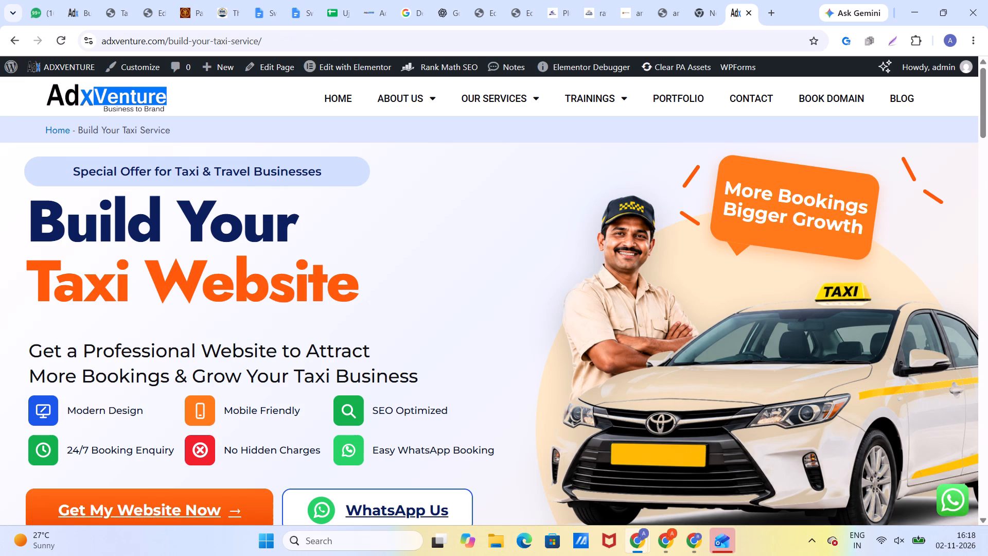
pyautogui.click(21, 42)
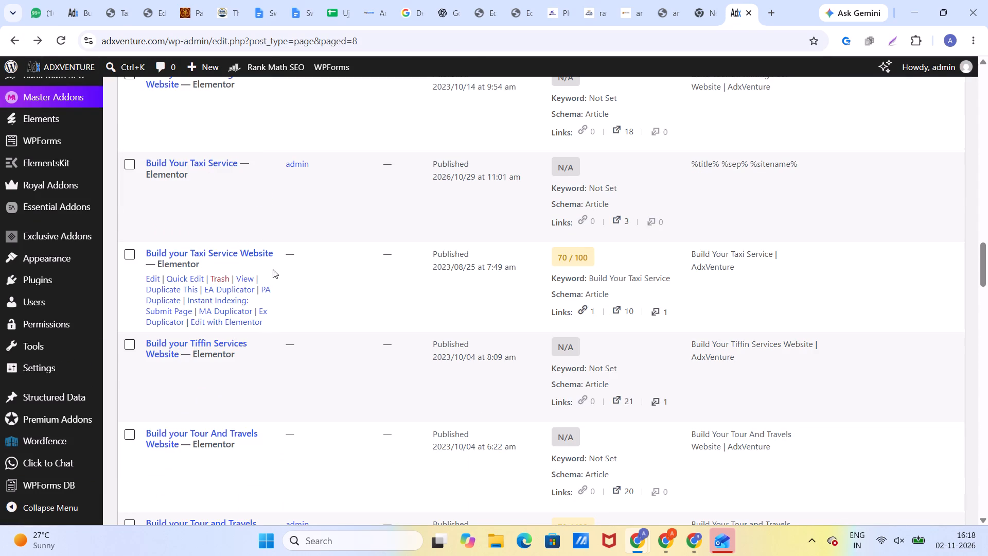
pyautogui.click(249, 275)
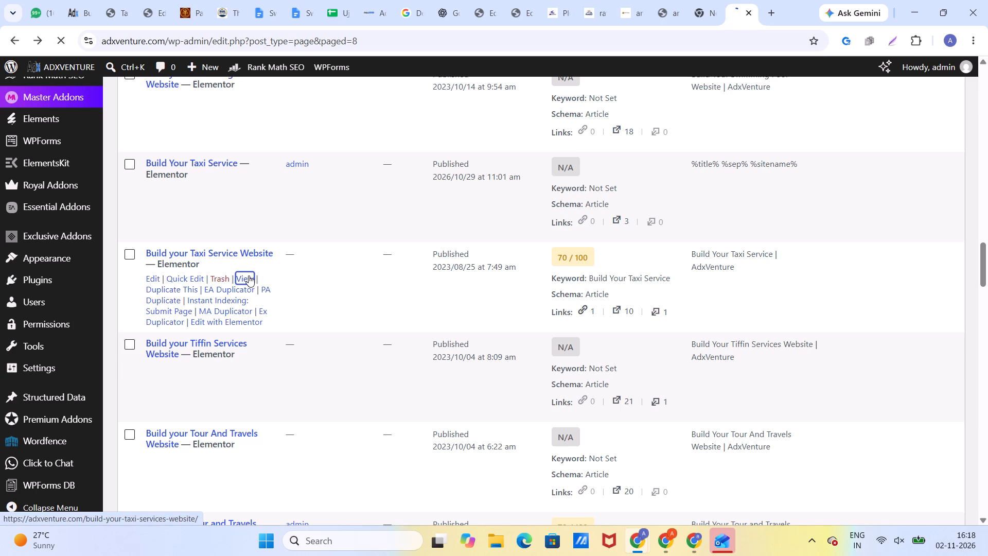
pyautogui.click(19, 41)
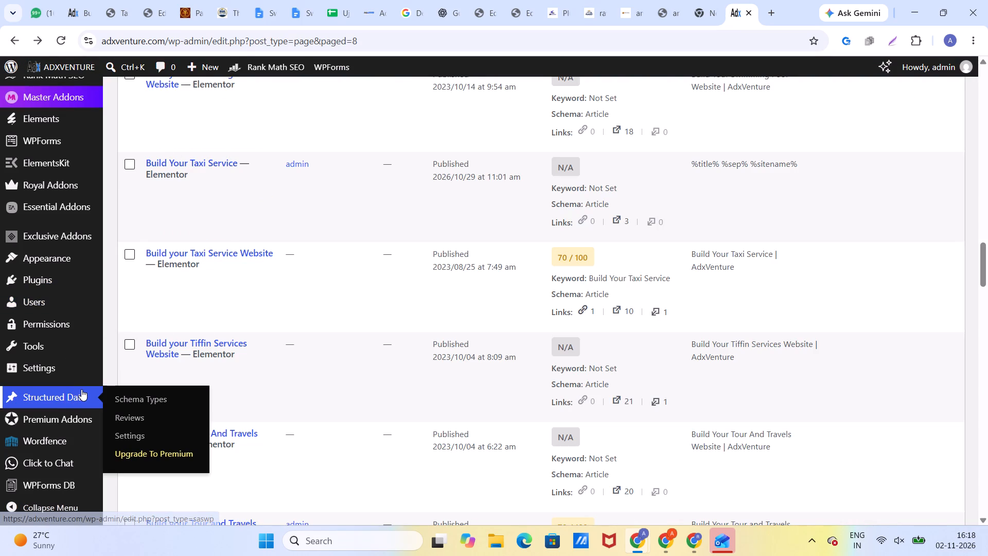
# Open the Rank Math SEO dashboard and look through its available modules, returning to the top of the page.
pyautogui.scroll(-4, 57, 385)
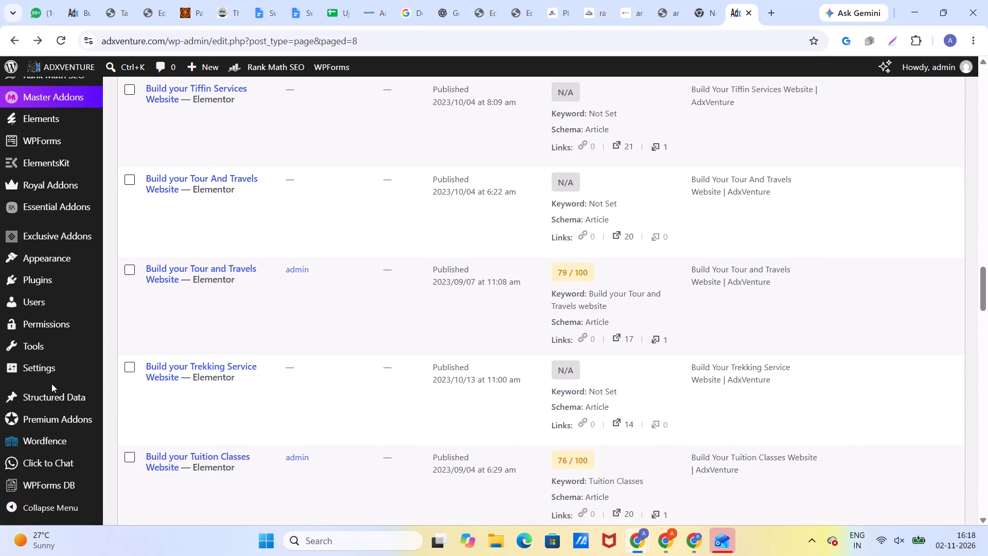
pyautogui.scroll(-1, 52, 385)
pyautogui.scroll(5, 52, 385)
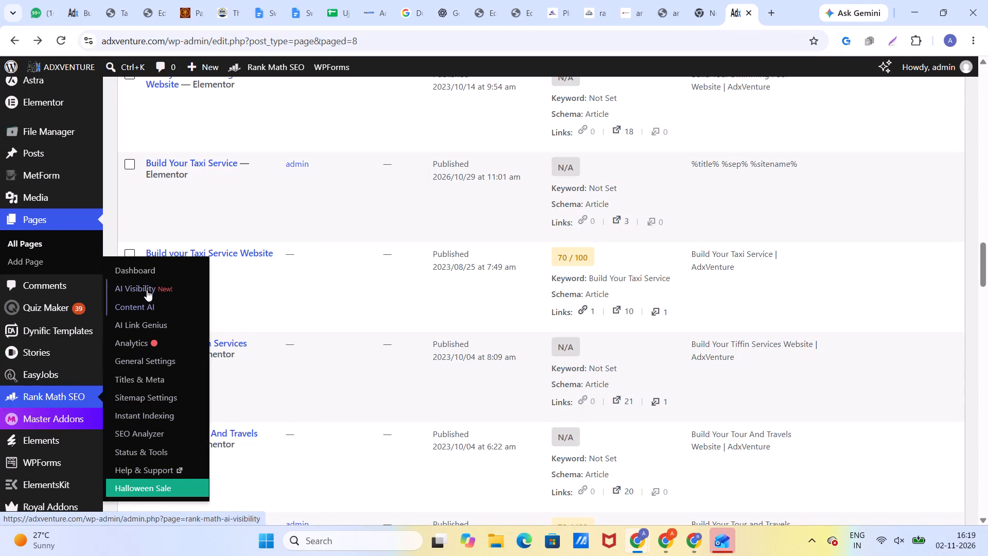
pyautogui.click(148, 270)
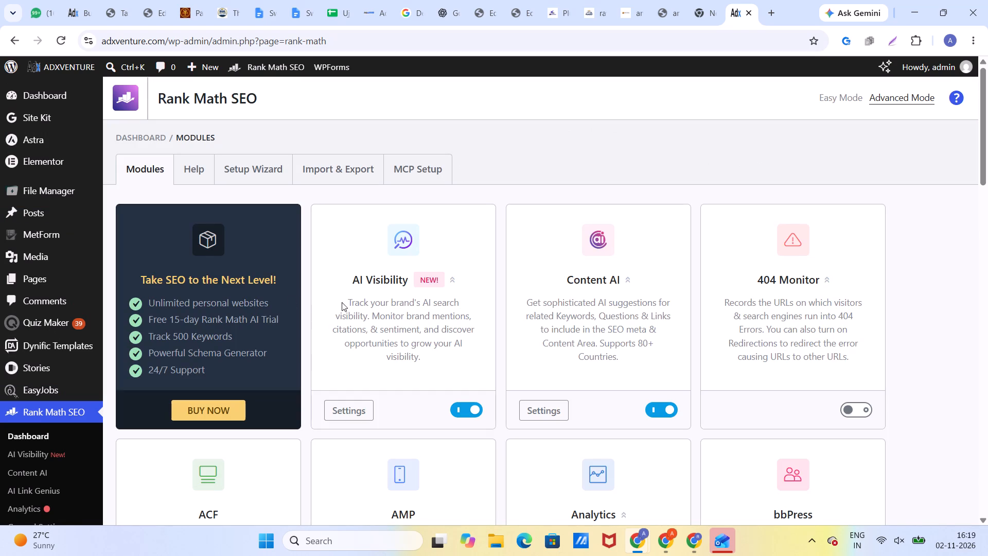
pyautogui.scroll(-2, 365, 262)
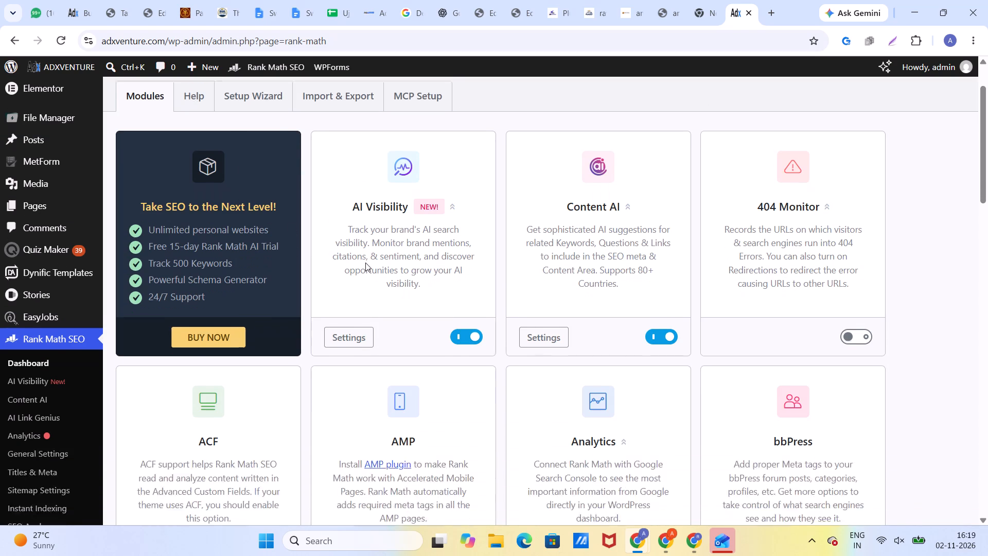
pyautogui.scroll(-6, 365, 263)
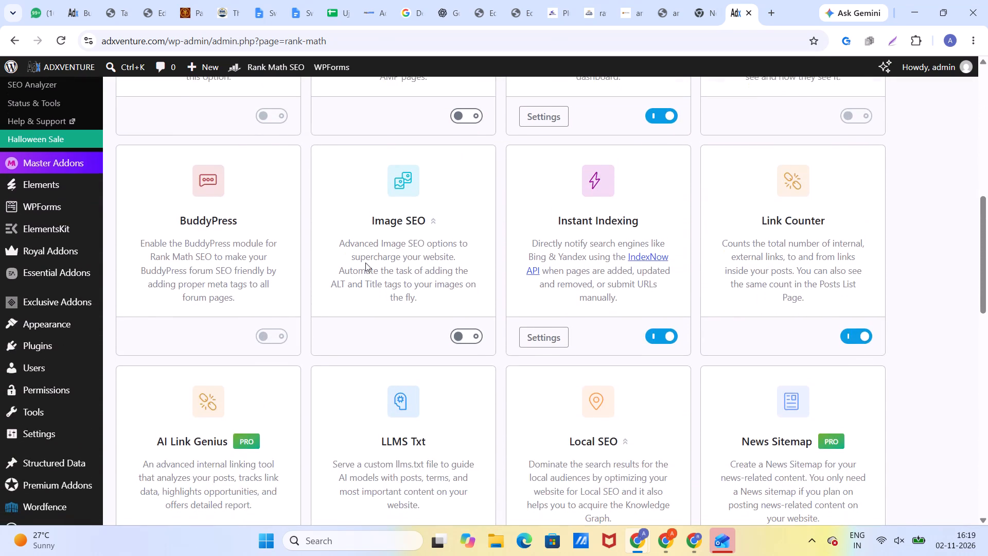
pyautogui.scroll(-5, 365, 263)
pyautogui.scroll(4, 365, 263)
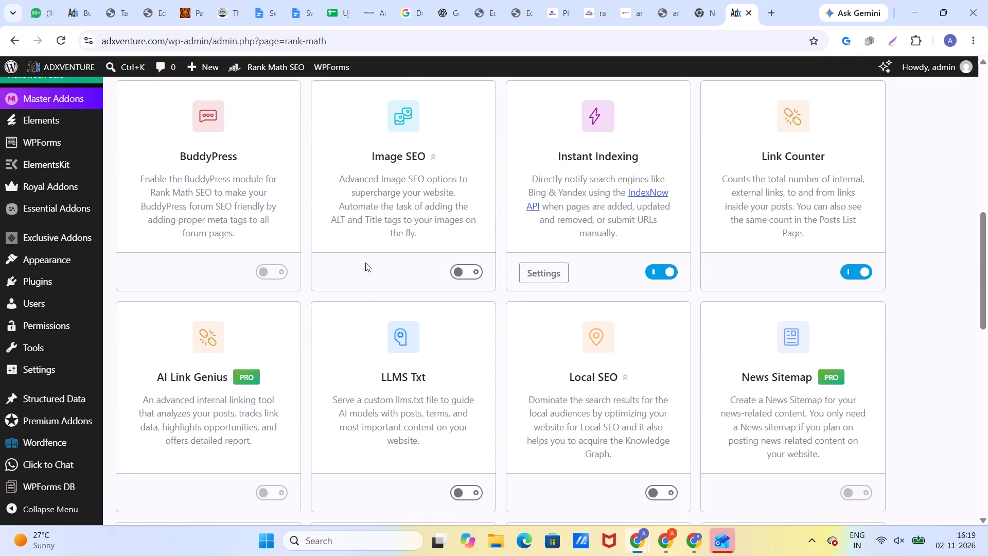
pyautogui.scroll(3, 365, 263)
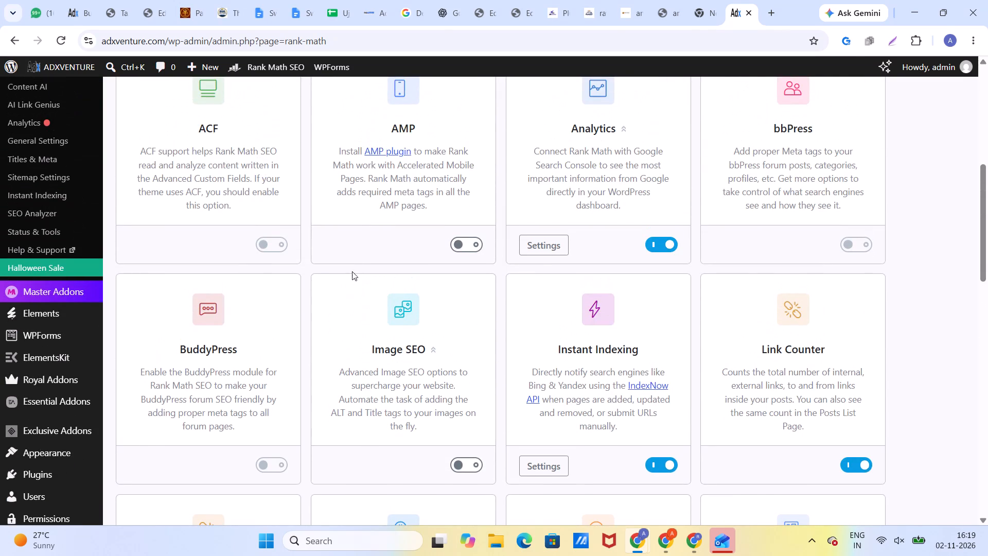
pyautogui.scroll(9, 384, 304)
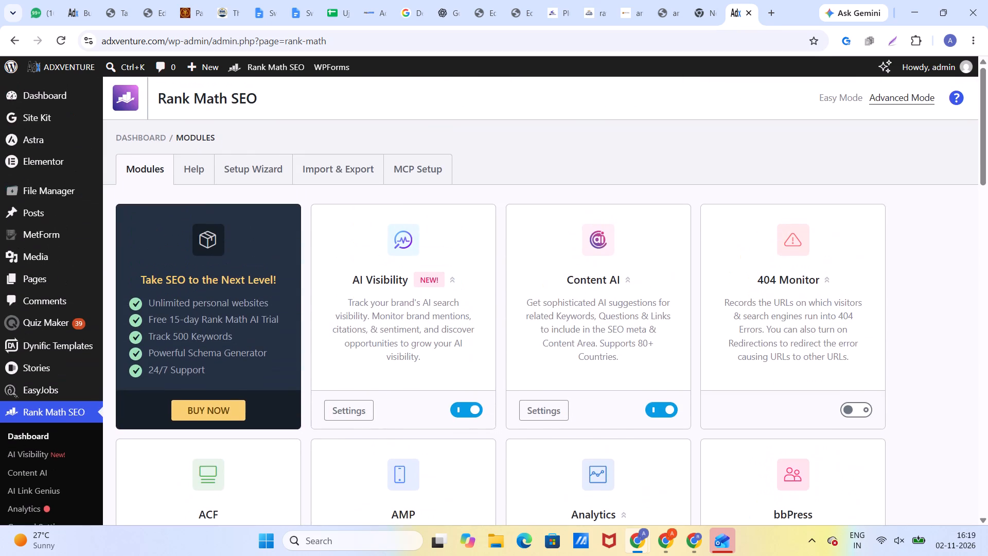
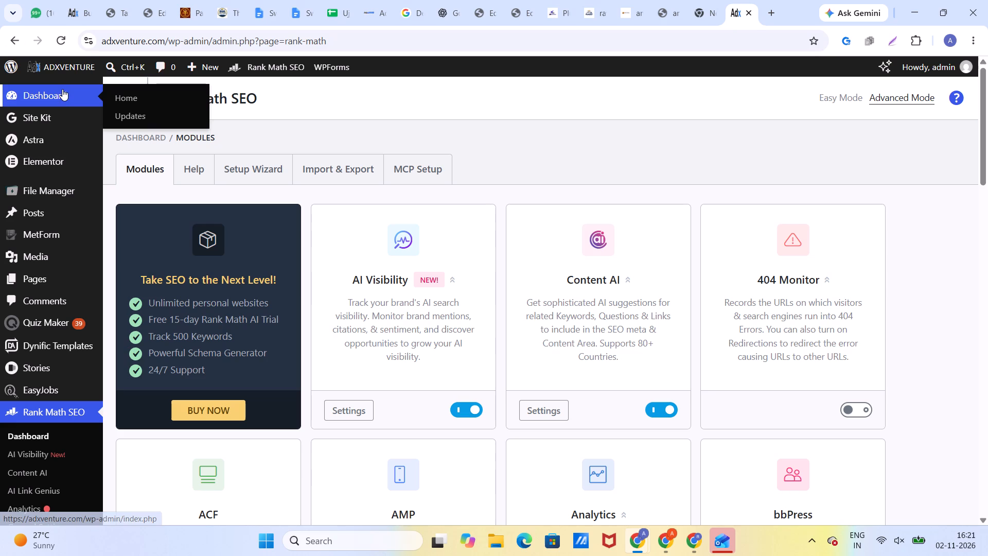
# Open the list of all WordPress pages and look through the titles on its first page down to the end.
pyautogui.scroll(6, 35, 150)
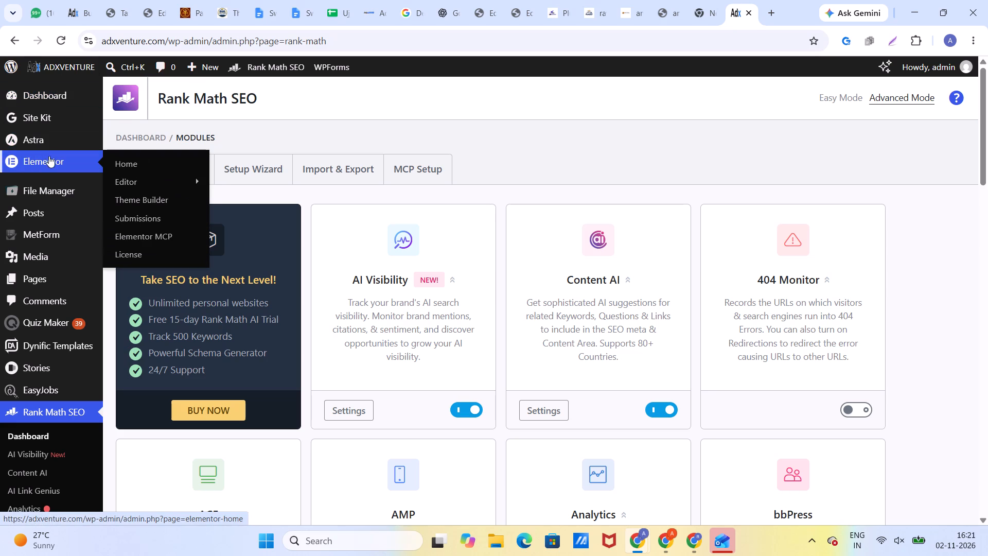
pyautogui.click(49, 278)
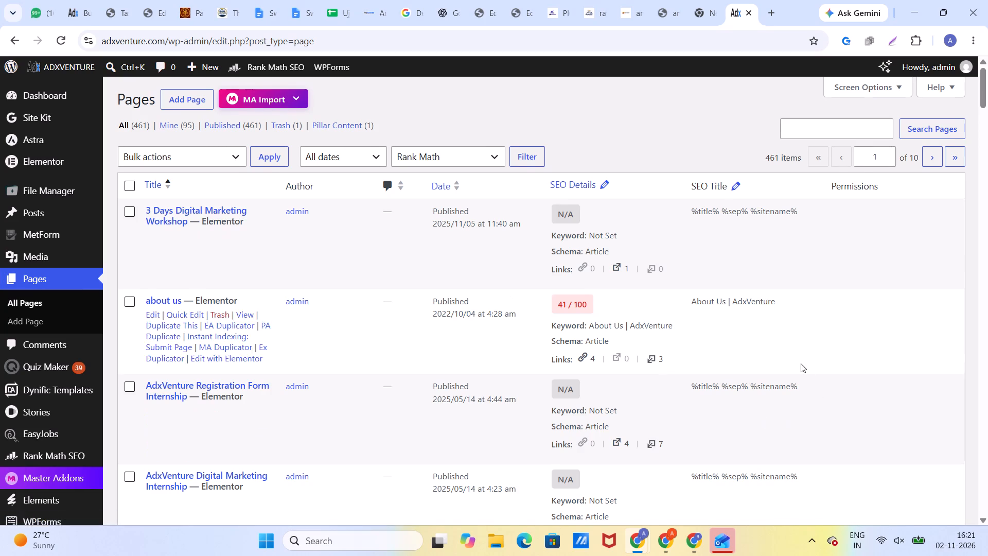
pyautogui.scroll(-20, 800, 363)
pyautogui.scroll(-10, 800, 363)
pyautogui.scroll(1, 766, 359)
pyautogui.scroll(-10, 766, 359)
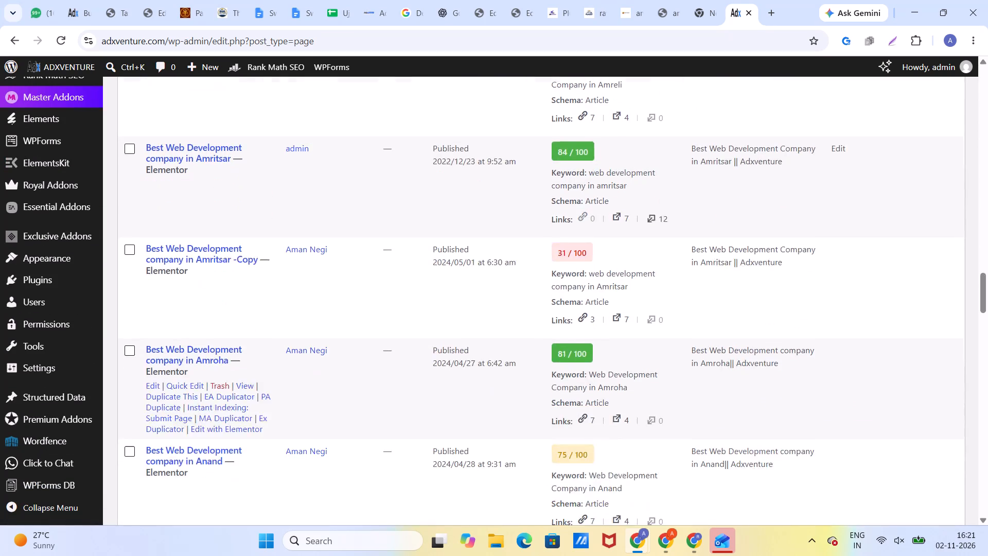
pyautogui.scroll(-7, 766, 353)
pyautogui.scroll(1, 761, 342)
pyautogui.scroll(-1, 761, 343)
pyautogui.scroll(1, 761, 344)
pyautogui.scroll(-20, 761, 344)
pyautogui.scroll(-1, 761, 344)
pyautogui.scroll(1, 756, 329)
pyautogui.scroll(-1, 755, 329)
pyautogui.scroll(1, 755, 331)
pyautogui.scroll(-15, 755, 331)
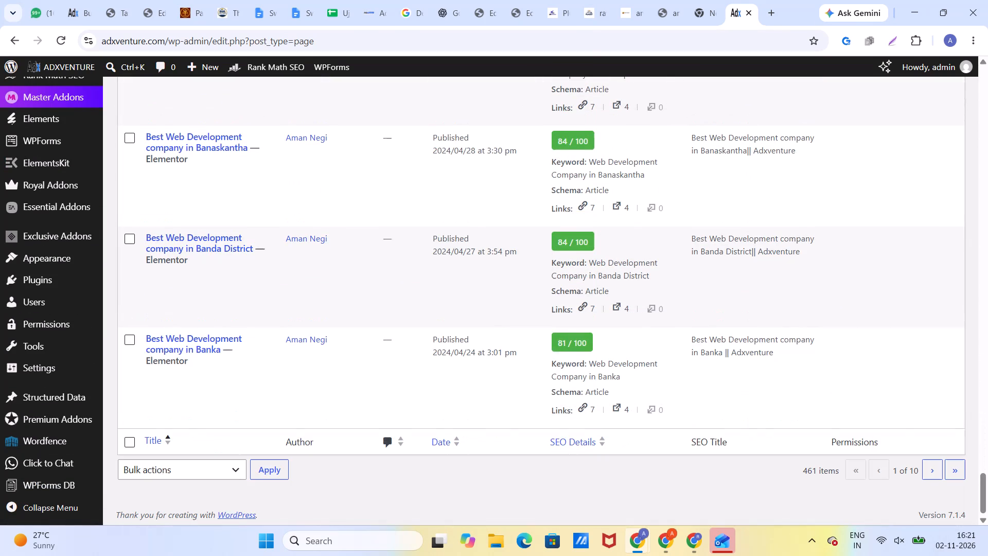
# Go to the last page of the pages list, page 10, and look through its website development entries.
pyautogui.click(959, 466)
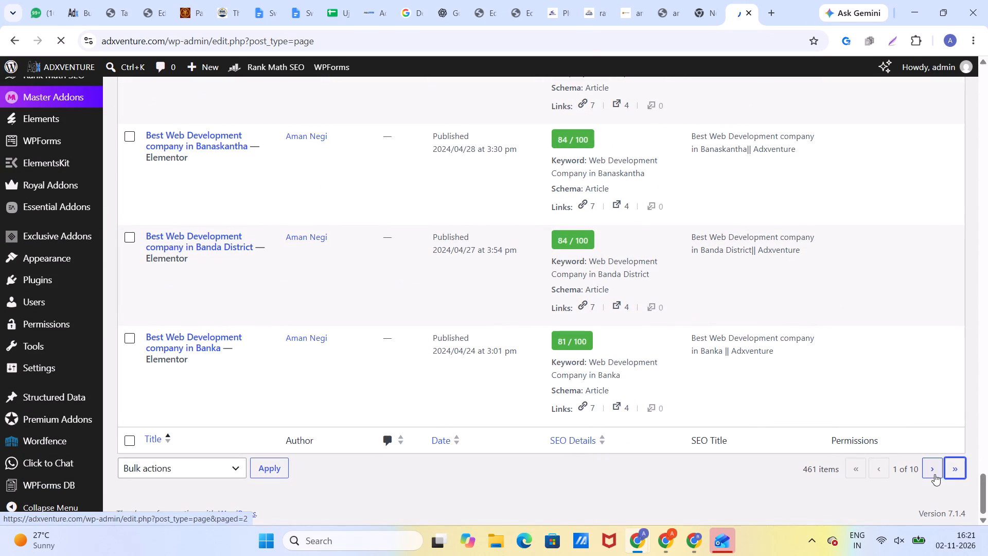
pyautogui.scroll(-10, 853, 424)
pyautogui.scroll(1, 845, 425)
pyautogui.scroll(-3, 845, 425)
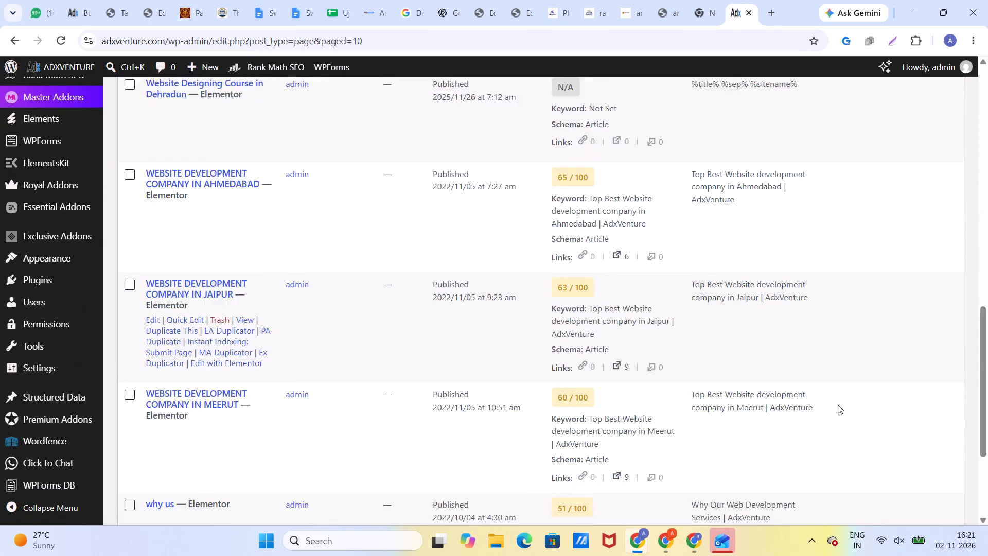
pyautogui.scroll(-4, 838, 405)
pyautogui.scroll(1, 836, 402)
pyautogui.scroll(-1, 836, 402)
pyautogui.scroll(1, 836, 402)
pyautogui.scroll(-18, 836, 402)
# Go back to page 9 of the pages list and look through its digital marketing and web development entries.
pyautogui.click(877, 467)
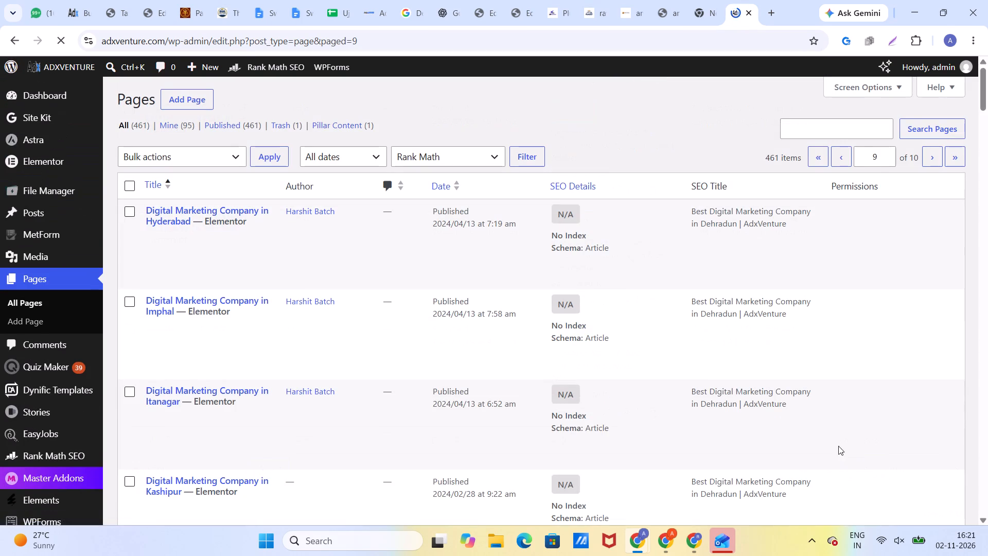
pyautogui.scroll(-11, 828, 438)
pyautogui.scroll(1, 822, 427)
pyautogui.scroll(-1, 822, 427)
pyautogui.scroll(1, 822, 427)
pyautogui.scroll(-11, 822, 427)
pyautogui.scroll(1, 767, 375)
pyautogui.scroll(-6, 767, 375)
pyautogui.scroll(1, 759, 371)
pyautogui.scroll(-14, 759, 371)
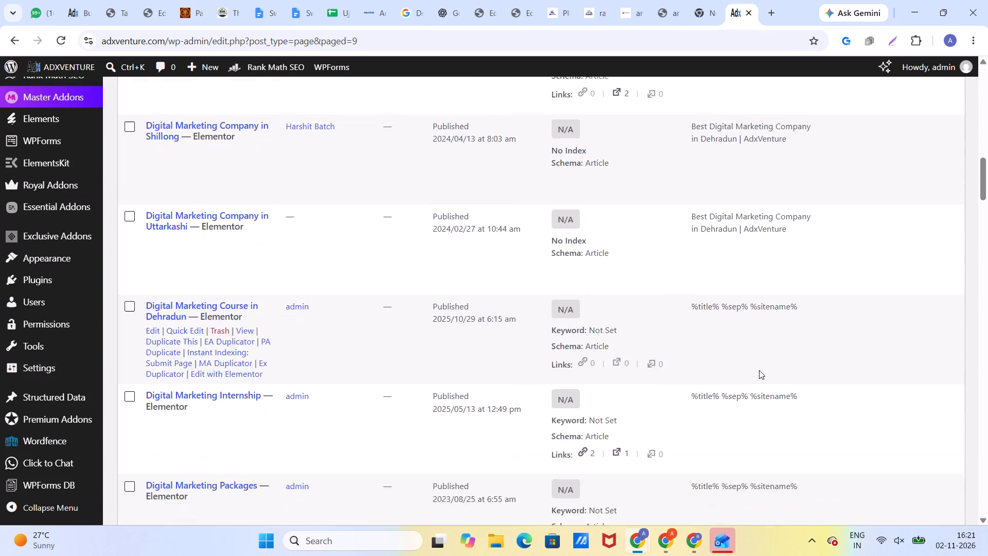
pyautogui.scroll(-20, 759, 370)
pyautogui.scroll(-20, 759, 370)
pyautogui.scroll(-4, 759, 370)
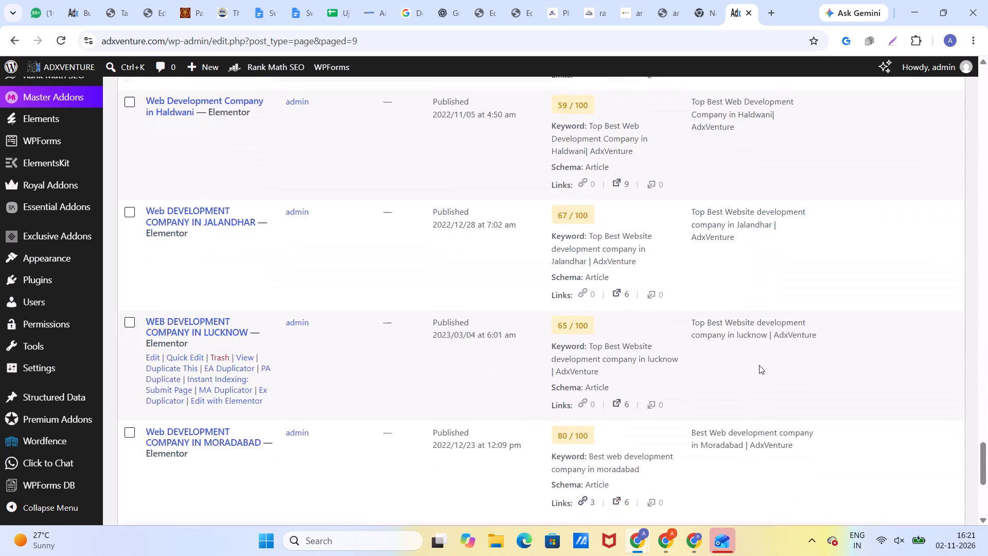
pyautogui.scroll(-15, 759, 365)
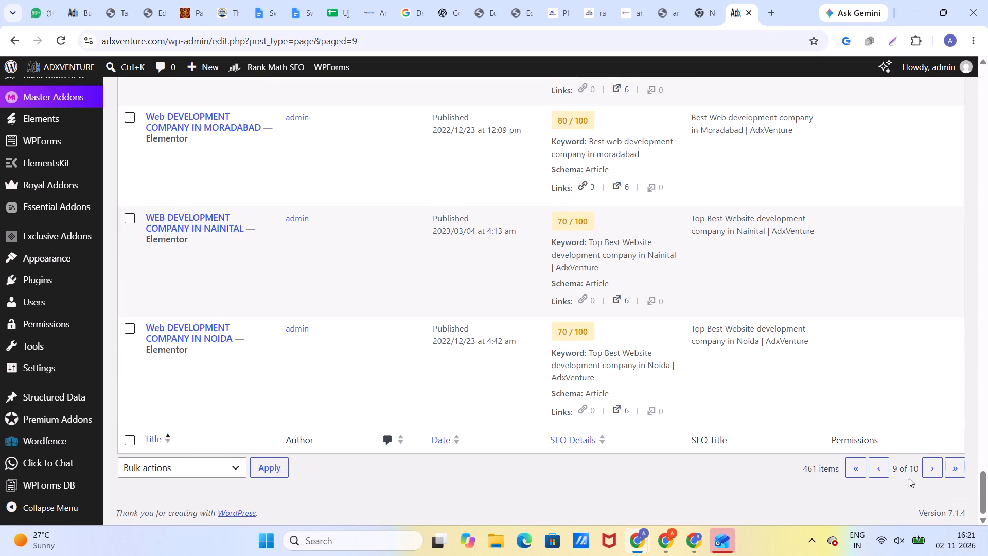
# Go back to page 8 of the pages list and open the "Build your Taxi Service Website" page for editing.
pyautogui.click(880, 467)
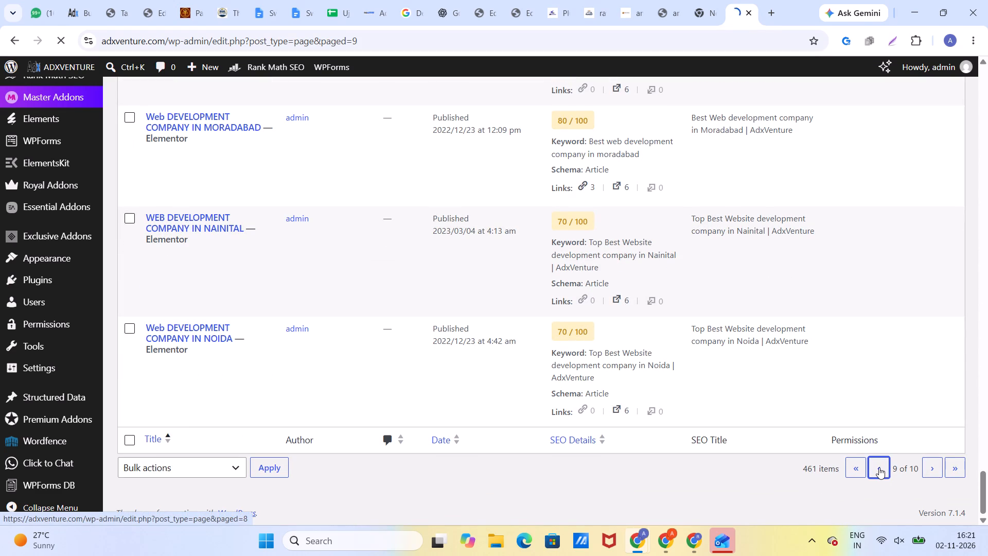
pyautogui.scroll(-3, 534, 363)
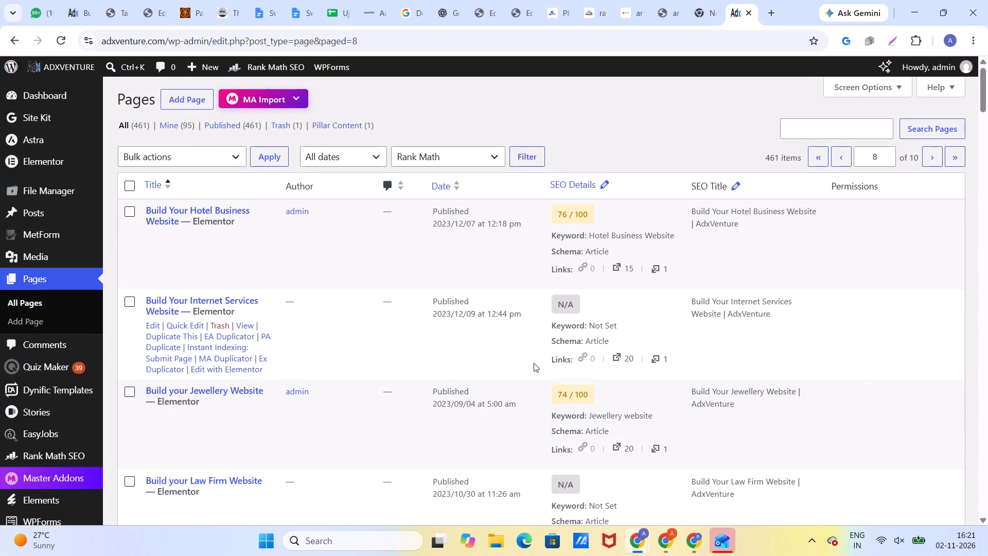
pyautogui.scroll(-12, 457, 368)
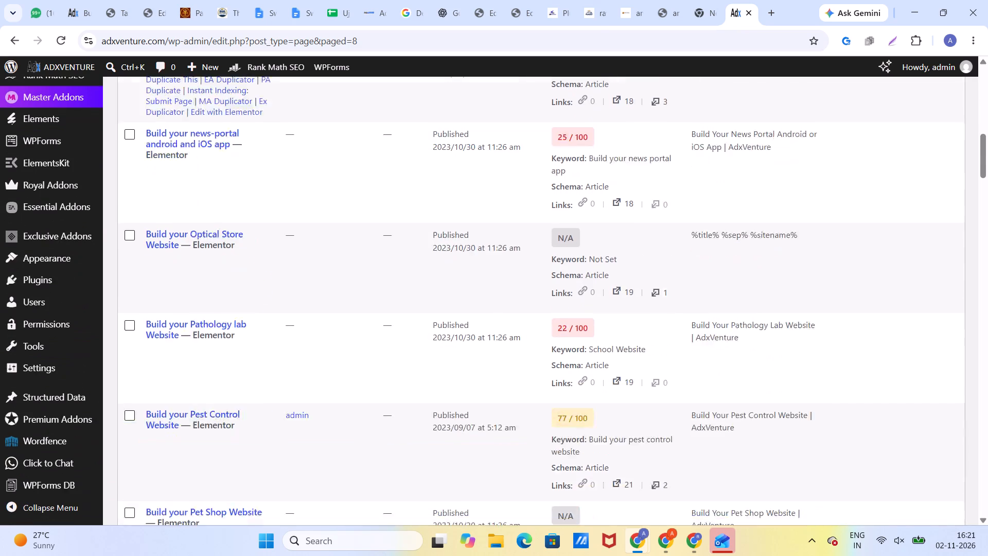
pyautogui.scroll(-16, 457, 368)
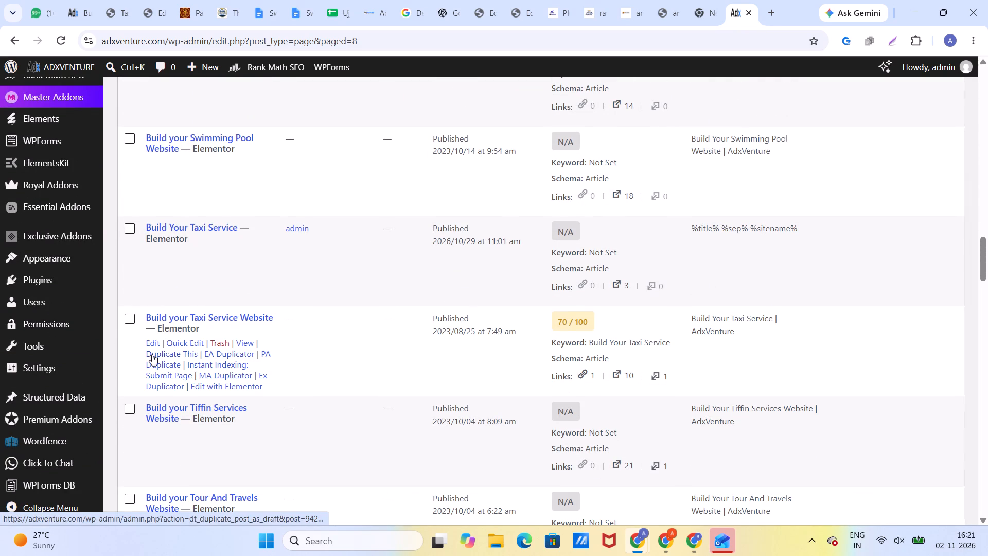
pyautogui.click(151, 341)
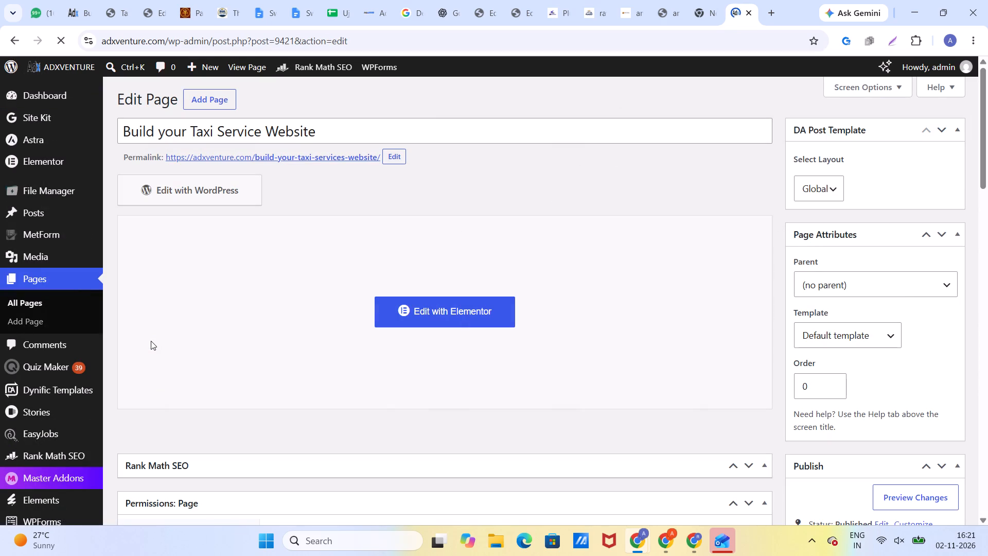
# Set the taxi service website page's Rank Math robots meta to No Index and update the page.
pyautogui.scroll(-2, 285, 371)
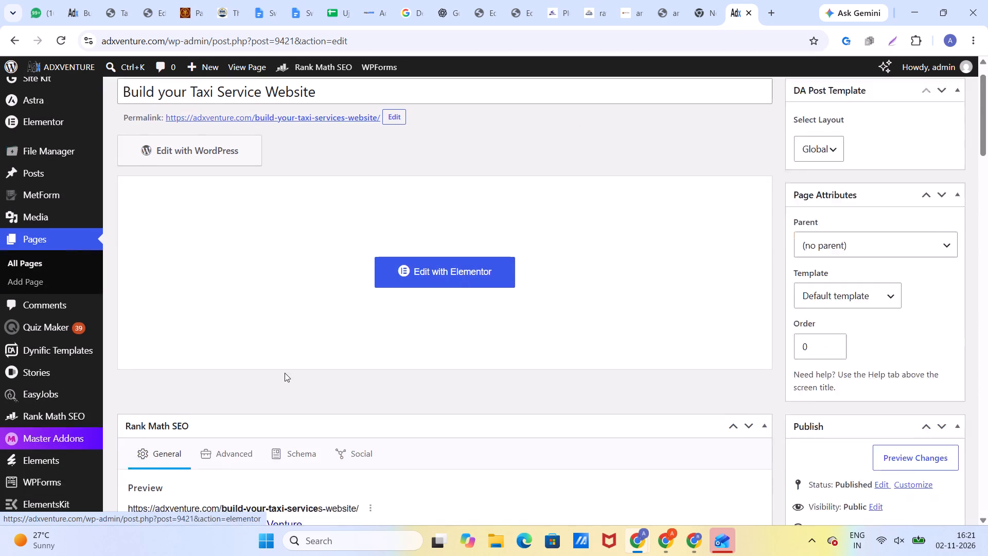
pyautogui.scroll(-2, 285, 373)
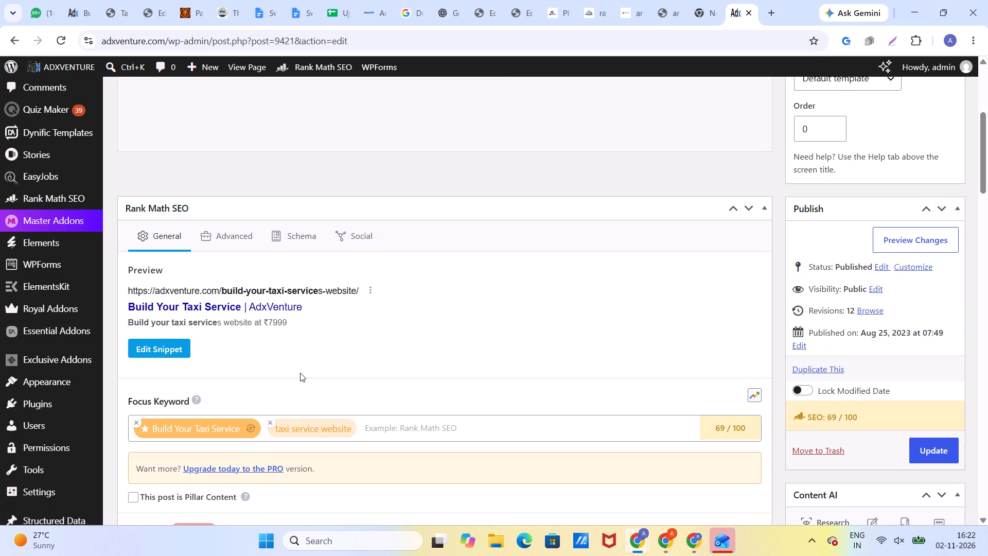
pyautogui.scroll(2, 343, 397)
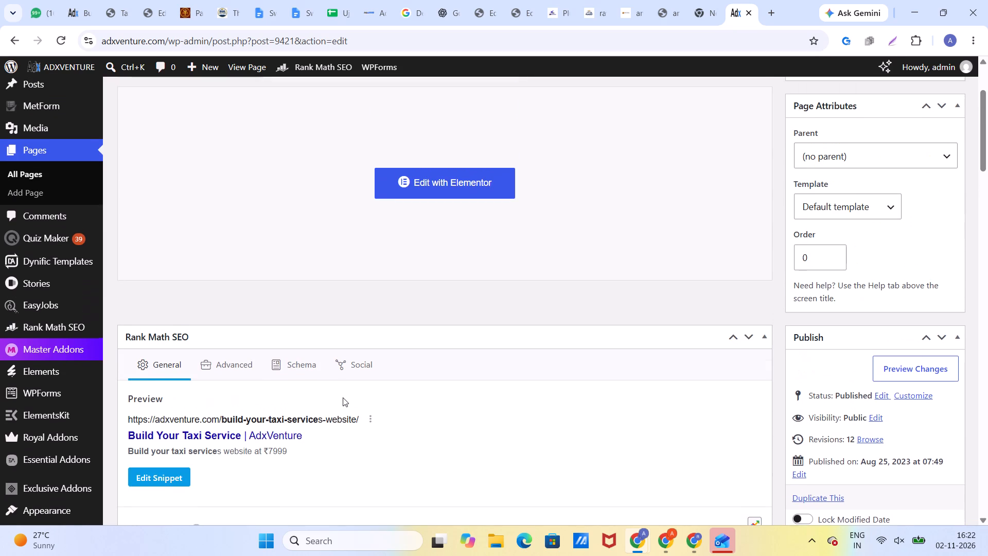
pyautogui.scroll(3, 343, 397)
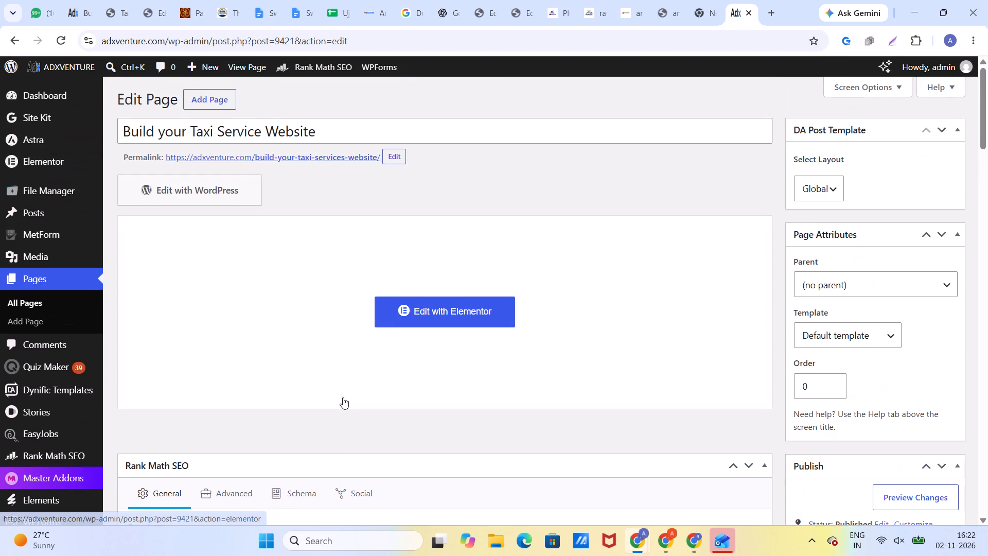
pyautogui.scroll(-4, 343, 397)
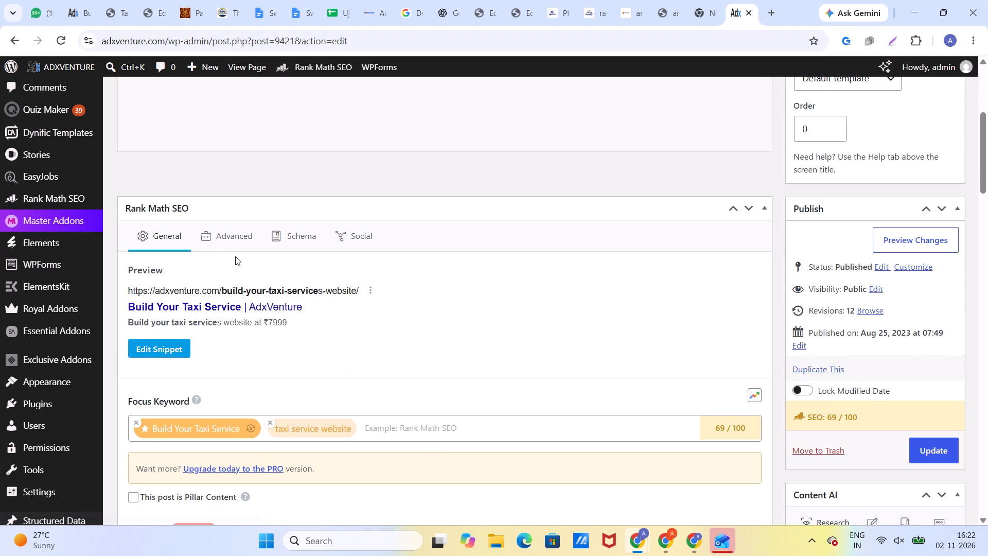
pyautogui.click(230, 235)
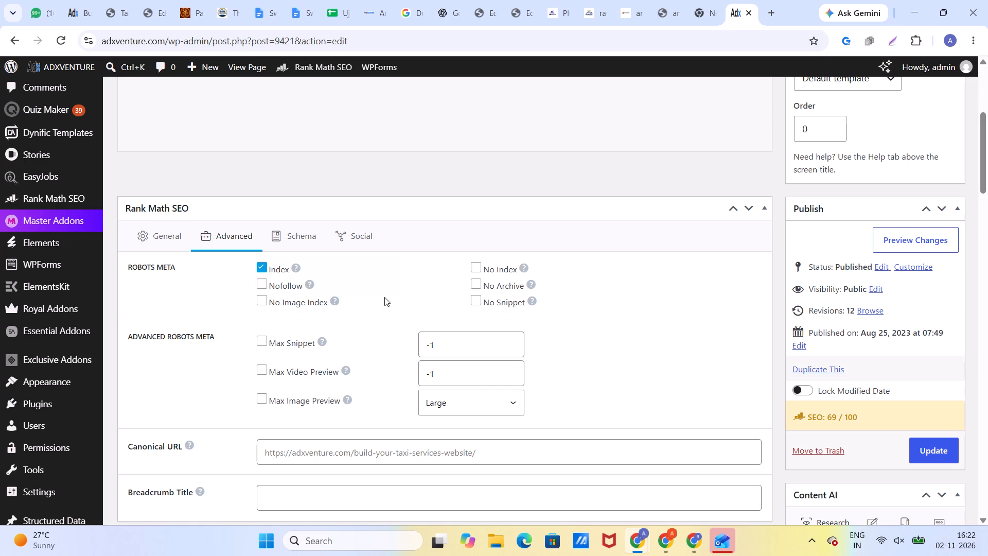
pyautogui.click(478, 270)
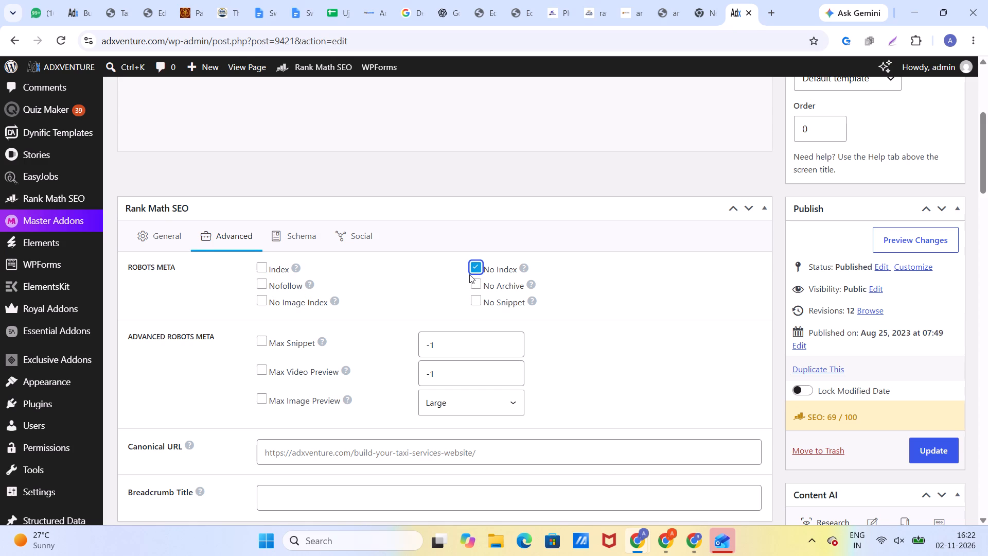
pyautogui.scroll(-5, 469, 274)
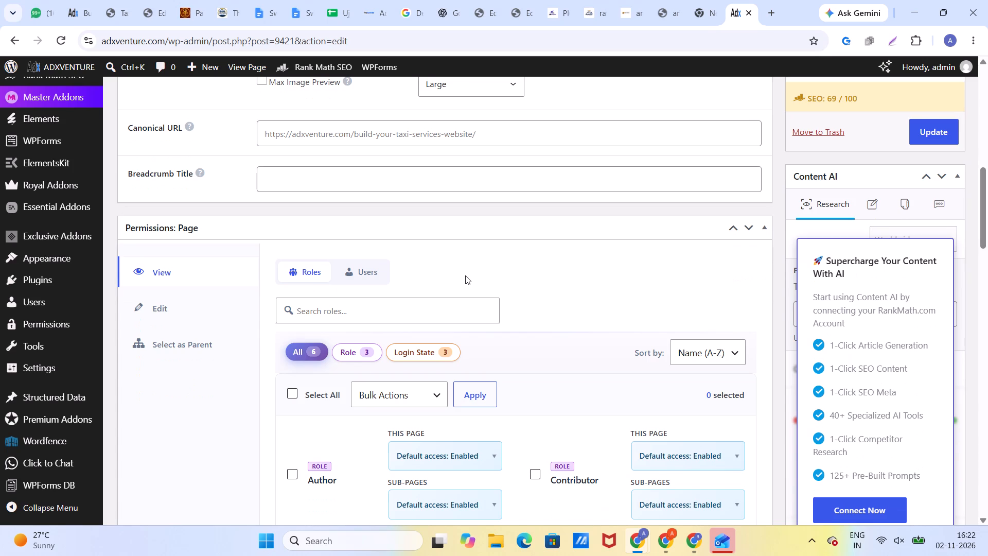
pyautogui.scroll(3, 465, 275)
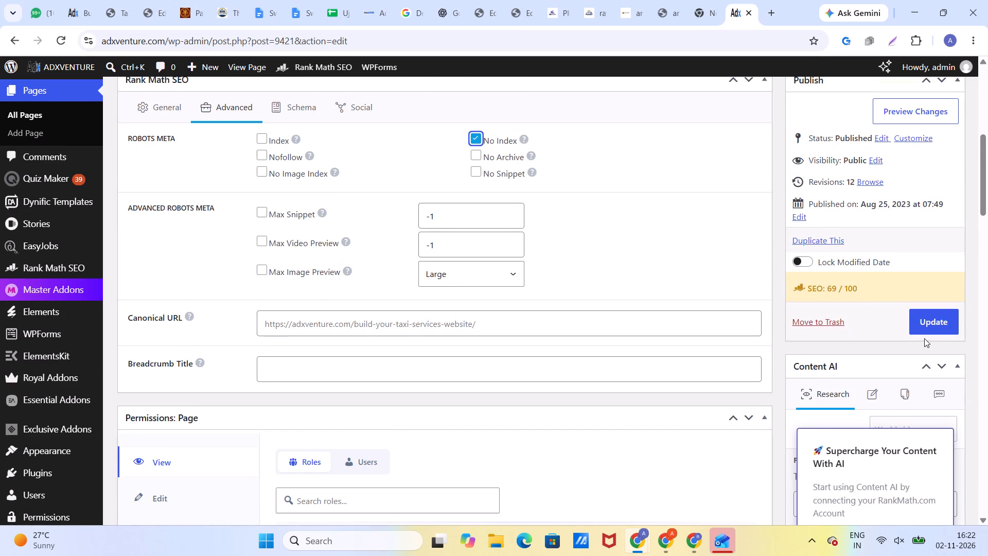
pyautogui.click(923, 326)
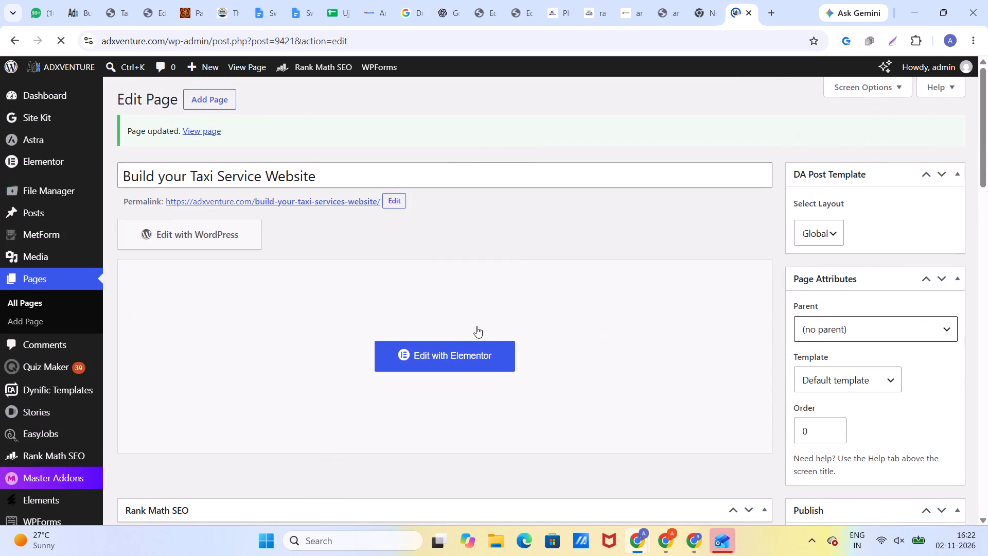
# Open the "Build your Taxi Service Website" page in the Elementor editor.
pyautogui.click(419, 354)
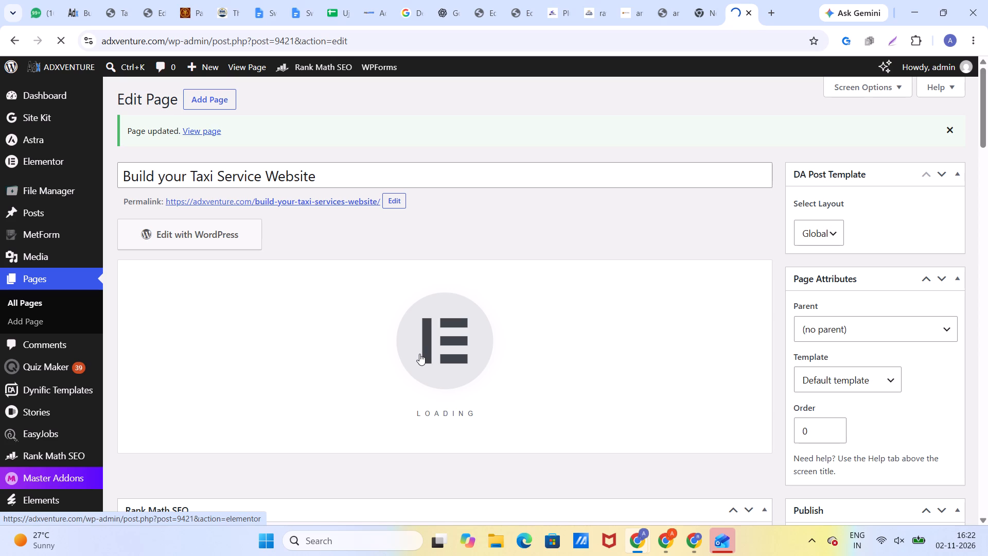
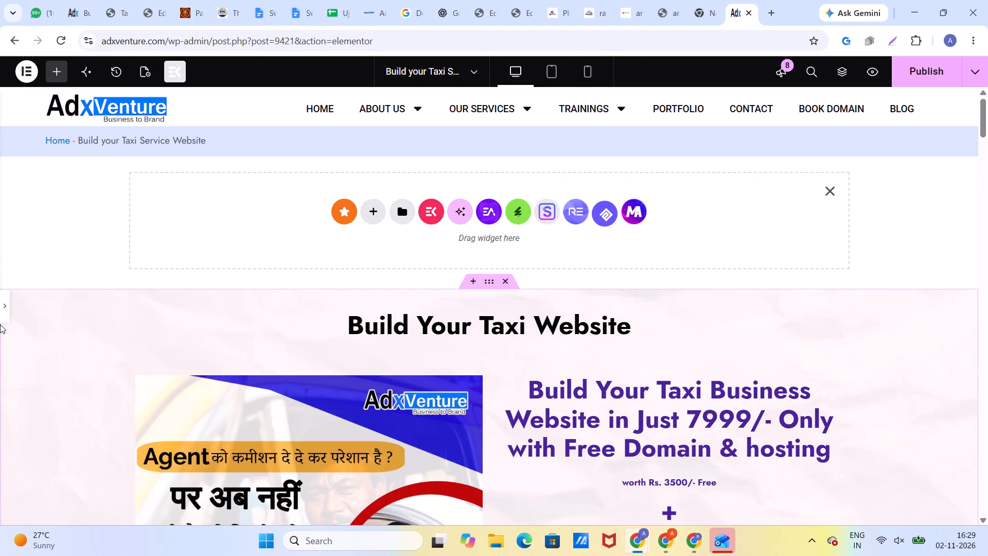
# Reopen the collapsed Elementor editing panel beside the taxi service website page.
pyautogui.click(0, 308)
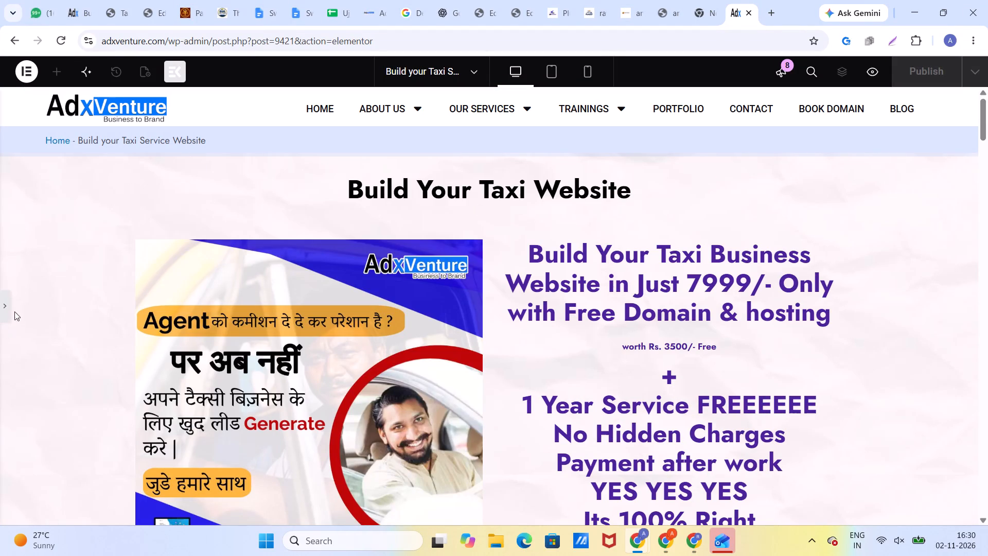
pyautogui.click(4, 305)
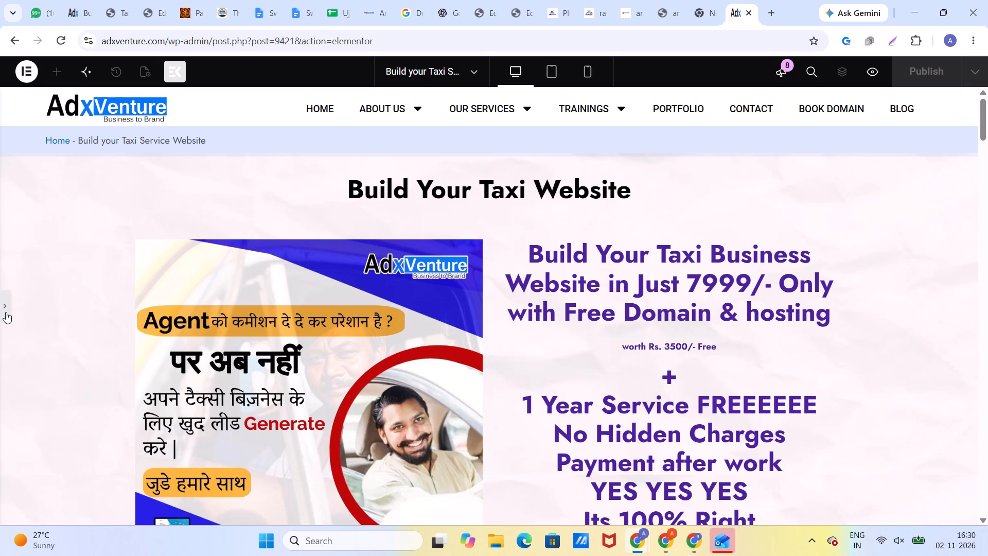
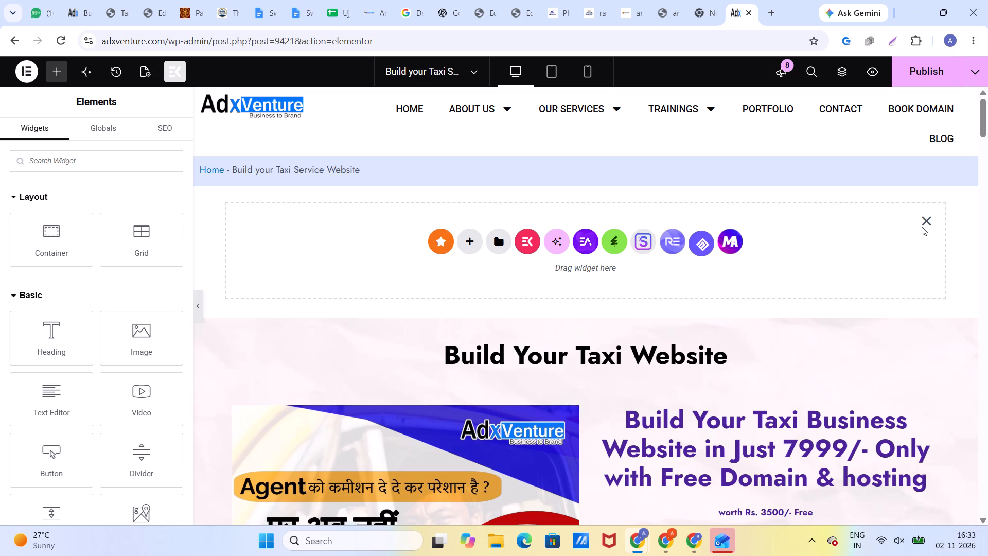
# Add a container above the "Build Your Taxi Website" heading and set its content width to Full Width.
pyautogui.click(52, 73)
pyautogui.moveTo(46, 239); pyautogui.dragTo(372, 250)
pyautogui.click(372, 250)
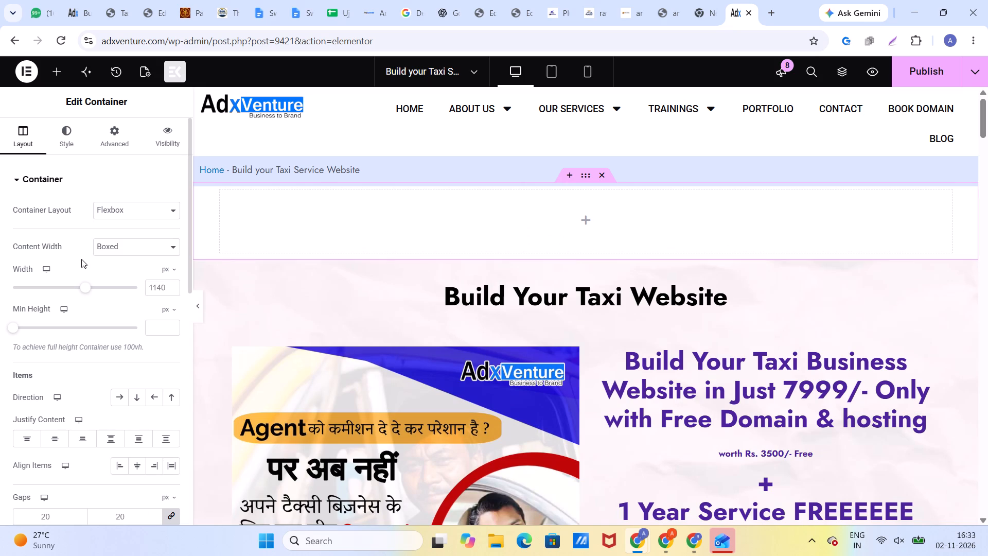
pyautogui.click(113, 248)
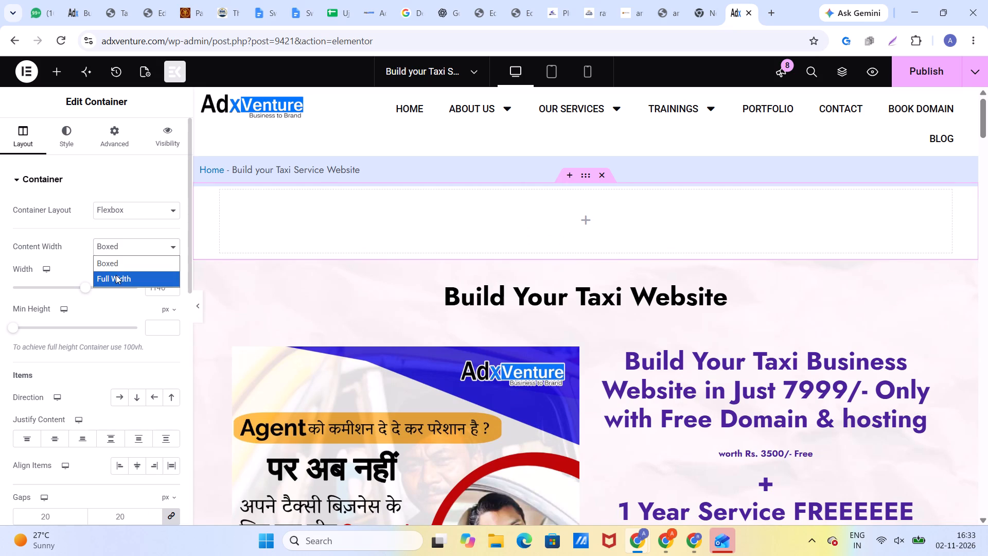
pyautogui.click(116, 277)
# Bring up the Elementor widget library again for filling the new empty container.
pyautogui.click(55, 64)
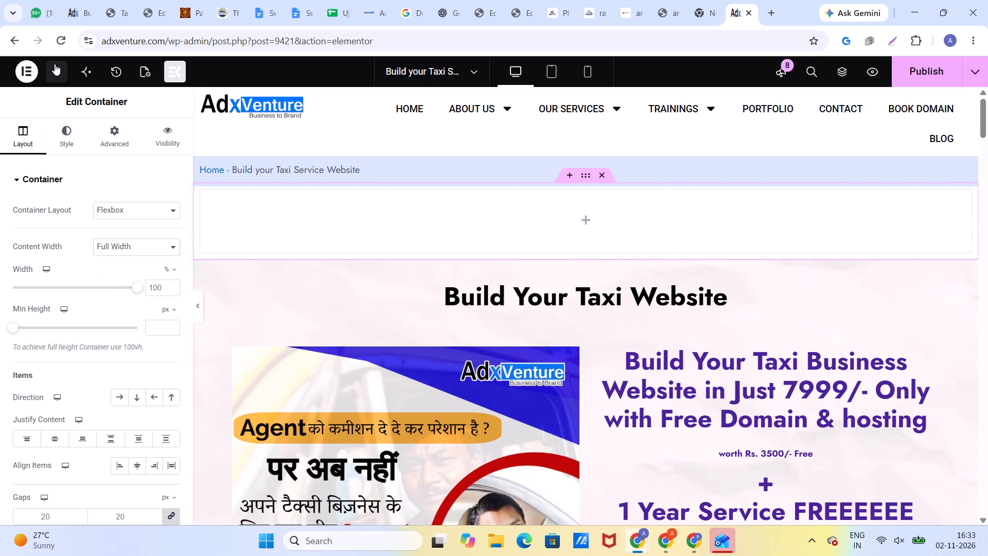
# Nest a container inside the empty full-width container above the heading and set its boxed width to 1320 px.
pyautogui.moveTo(47, 244); pyautogui.dragTo(285, 232)
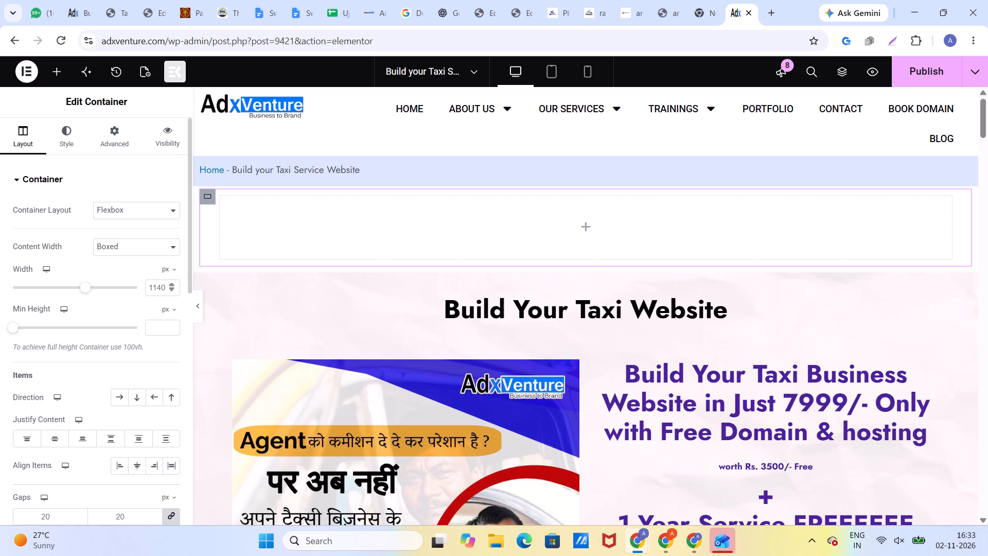
pyautogui.click(145, 286)
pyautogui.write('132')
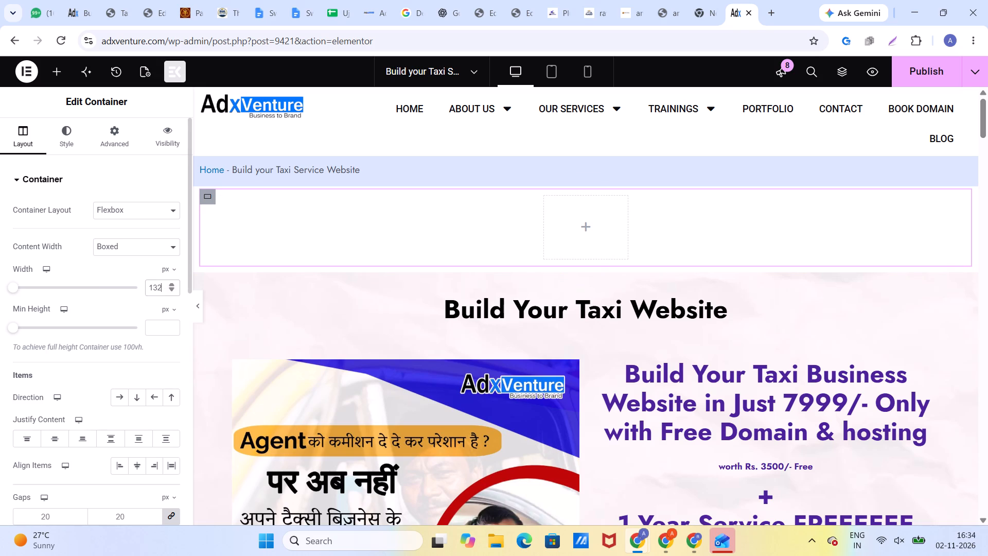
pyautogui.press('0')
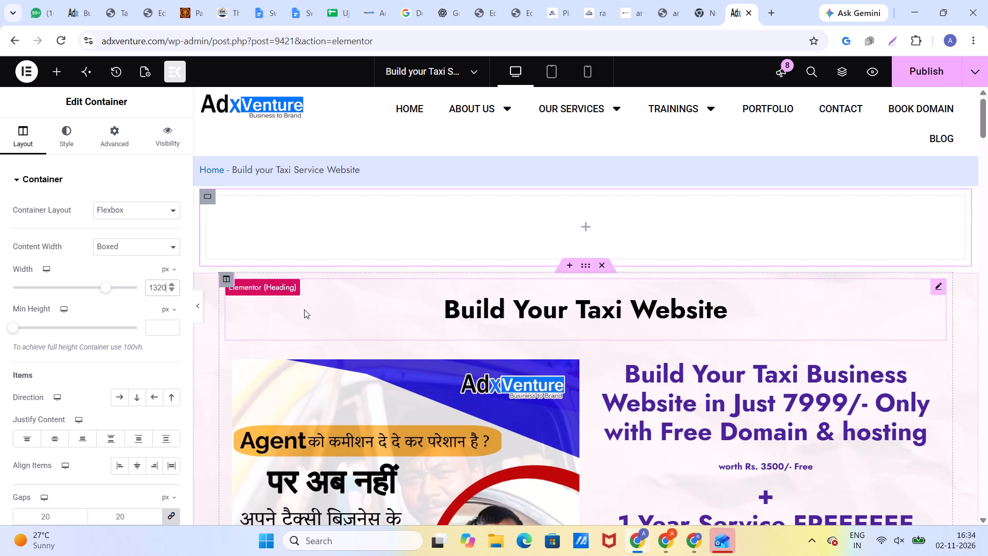
# Add another container inside the 1320 px boxed container above the "Build Your Taxi Website" heading.
pyautogui.scroll(2, 310, 293)
pyautogui.scroll(2, 301, 246)
pyautogui.scroll(-3, 301, 246)
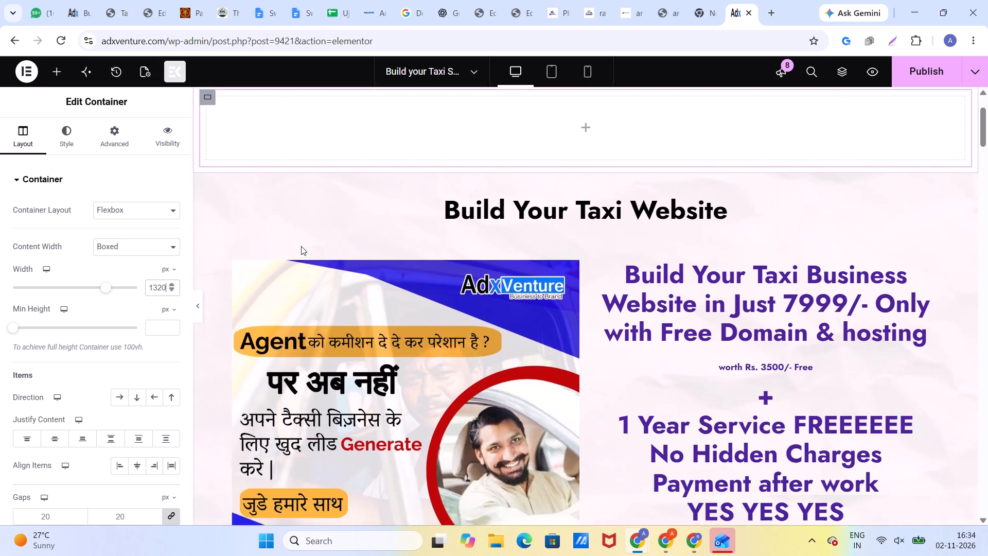
pyautogui.scroll(3, 301, 246)
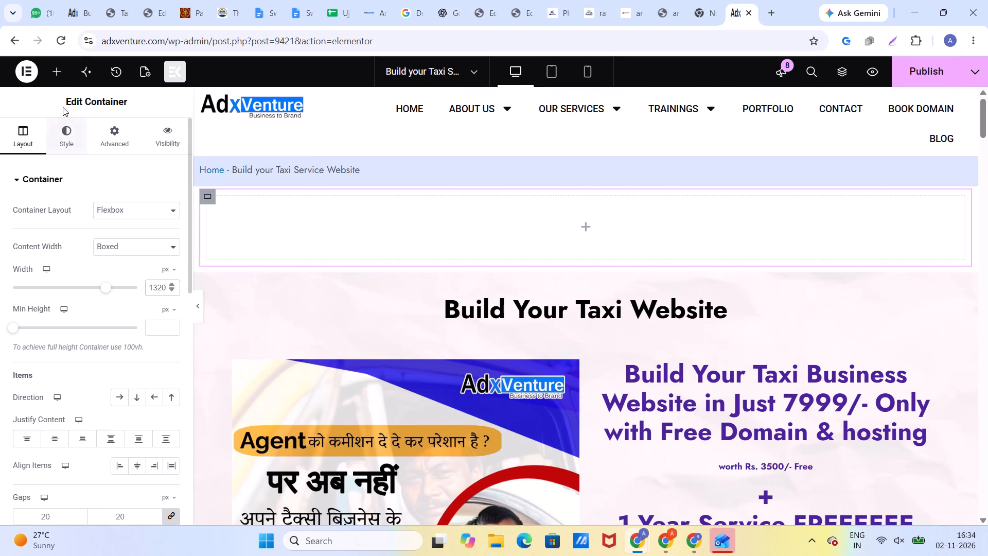
pyautogui.click(55, 72)
pyautogui.moveTo(57, 251); pyautogui.dragTo(321, 241)
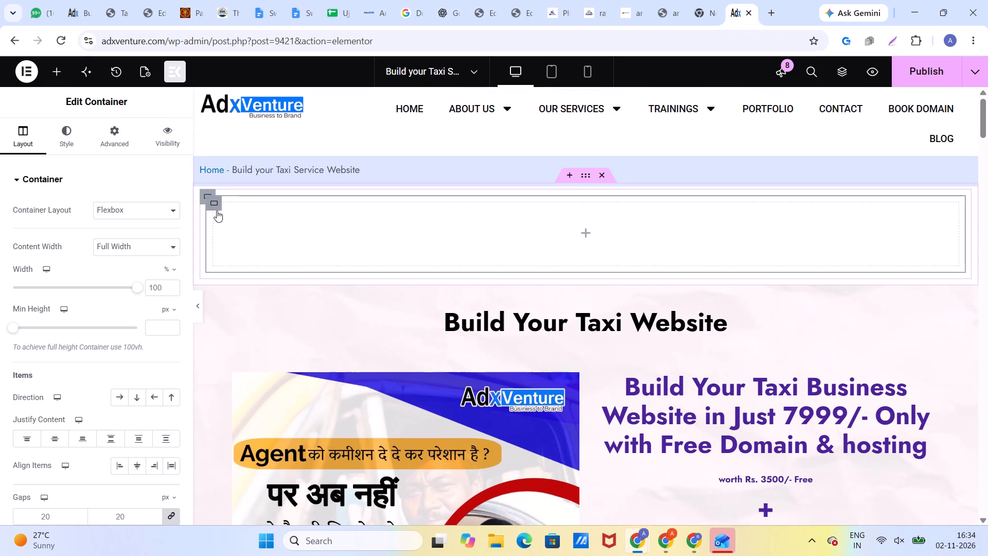
# Duplicate the innermost container within the boxed container.
pyautogui.rightClick(216, 207)
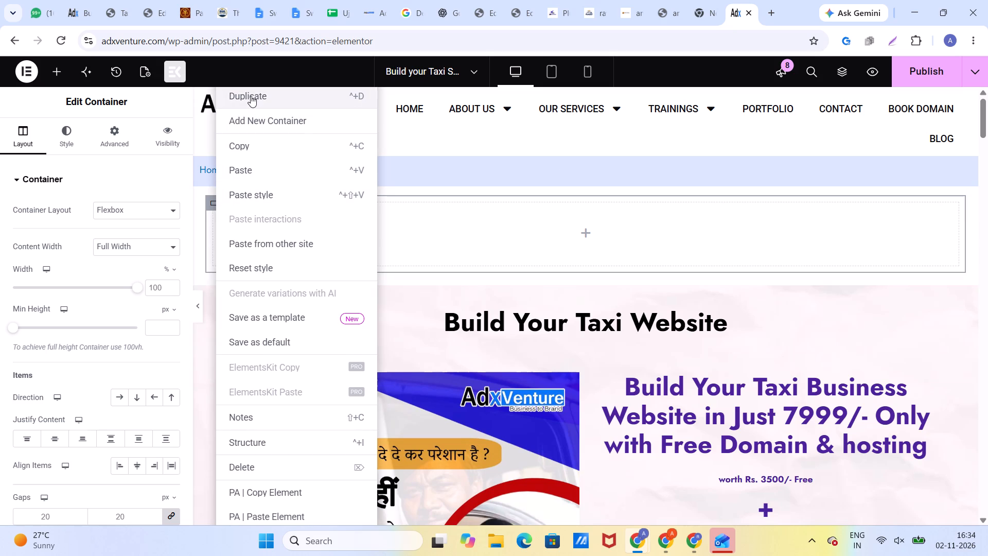
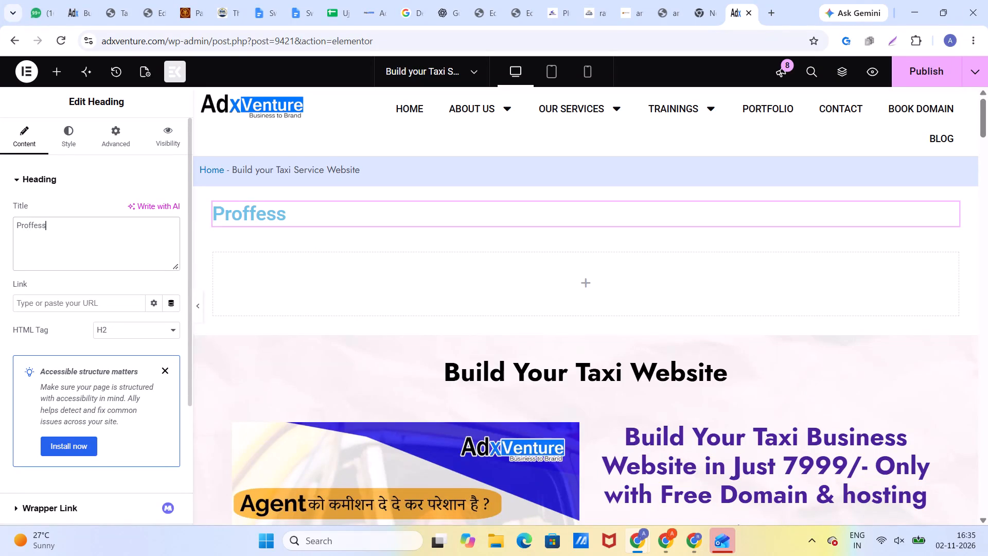
# Extend the title of the new heading above the empty container so it reads "Proffessional W".
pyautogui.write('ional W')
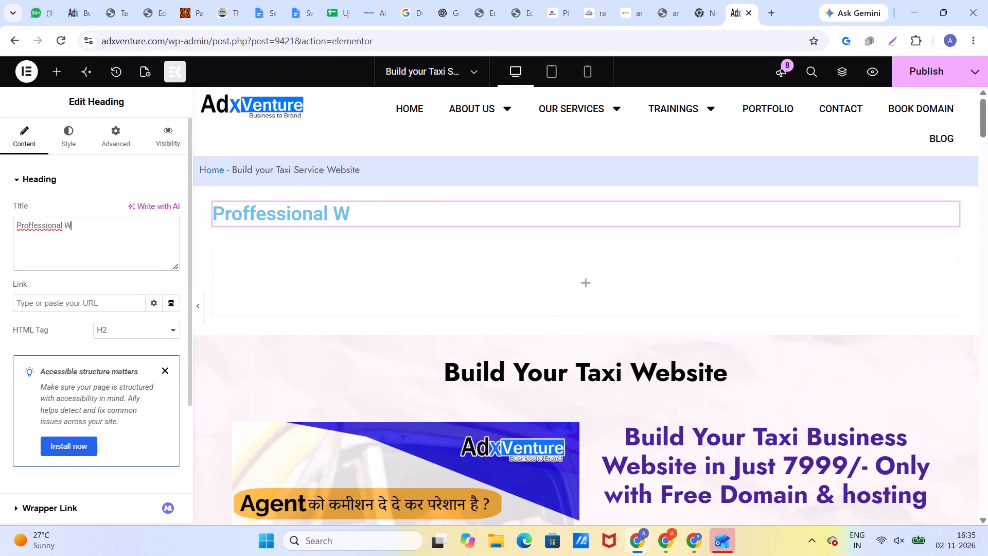
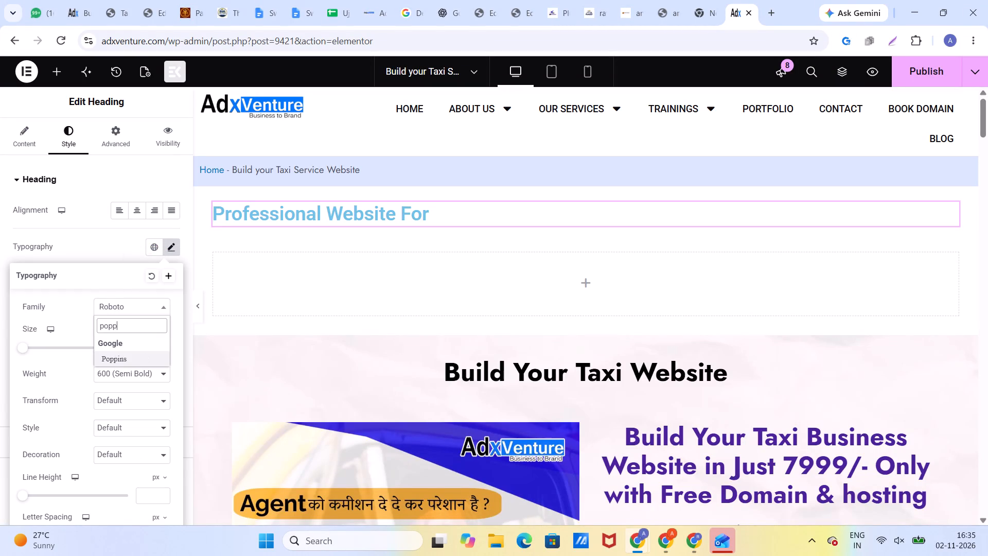
# Set the "Professional Website For" heading's font family to Poppins and its size to about 35 px.
pyautogui.click(126, 362)
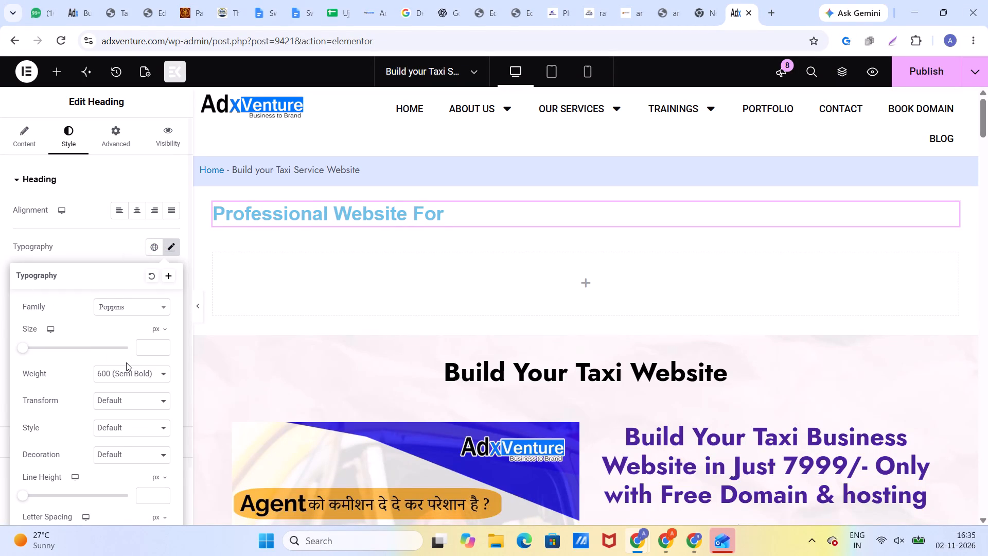
pyautogui.click(163, 344)
pyautogui.click(163, 344)
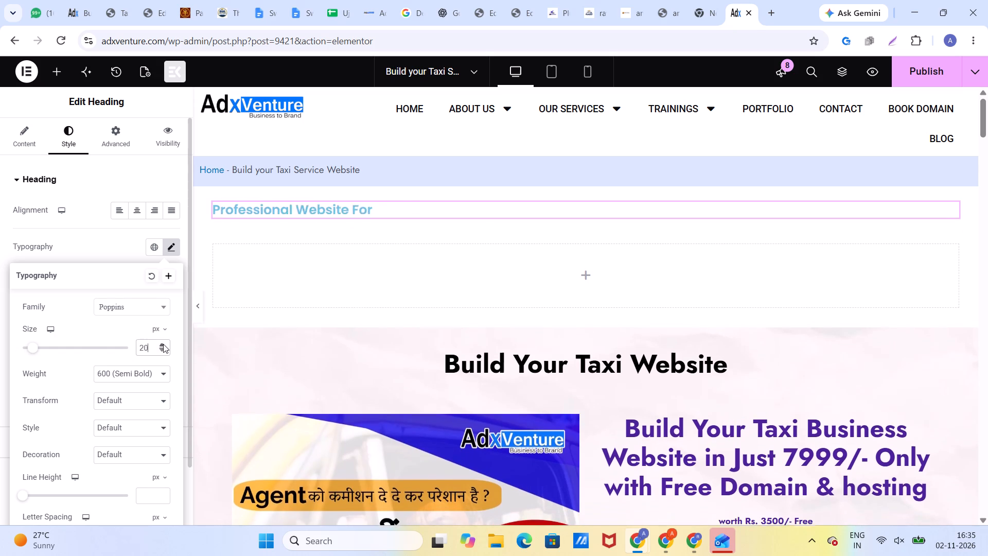
pyautogui.doubleClick(163, 344)
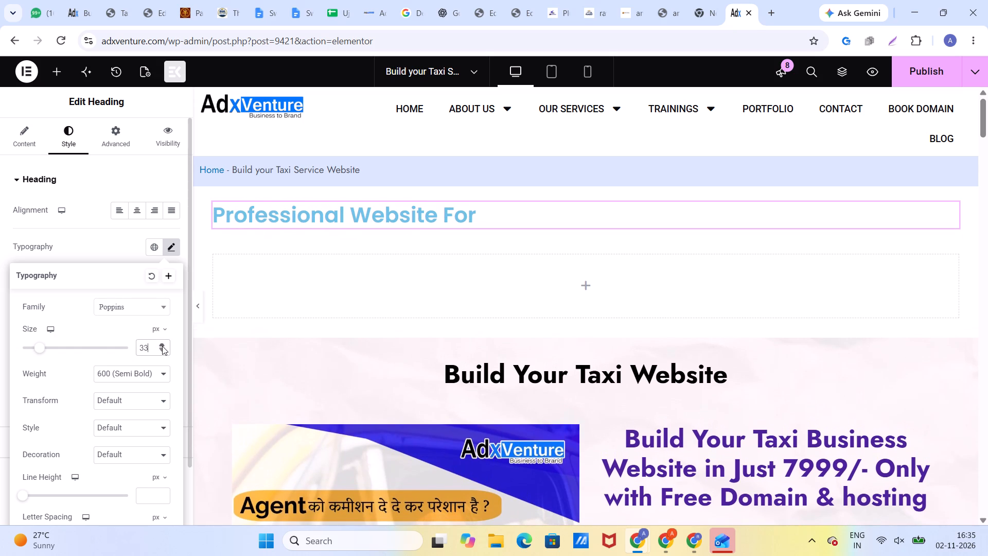
pyautogui.click(162, 346)
pyautogui.click(162, 346)
pyautogui.click(102, 241)
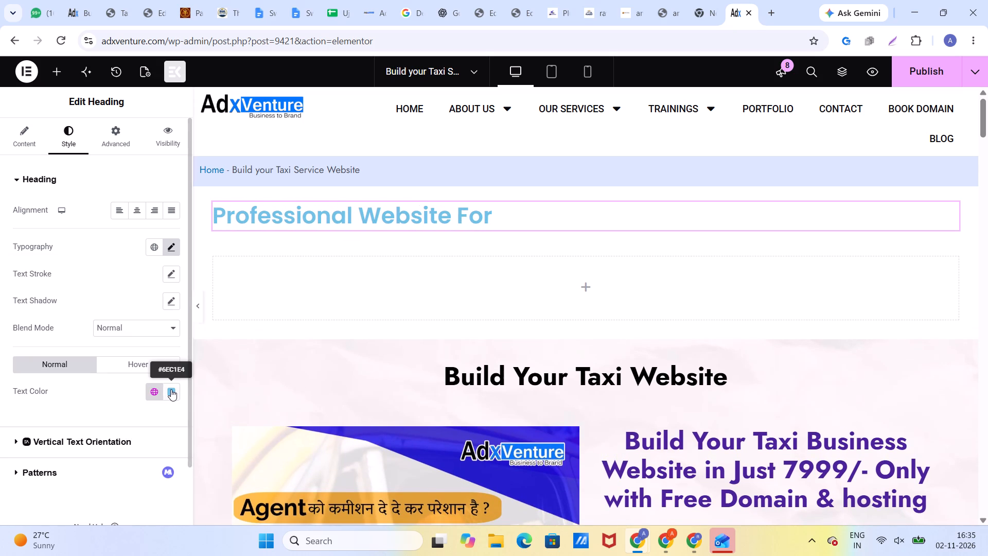
# Change the "Professional Website For" heading's text color to a deeper blue, about #1582AB.
pyautogui.moveTo(171, 389); pyautogui.dragTo(184, 403)
pyautogui.click(174, 389)
pyautogui.click(130, 305)
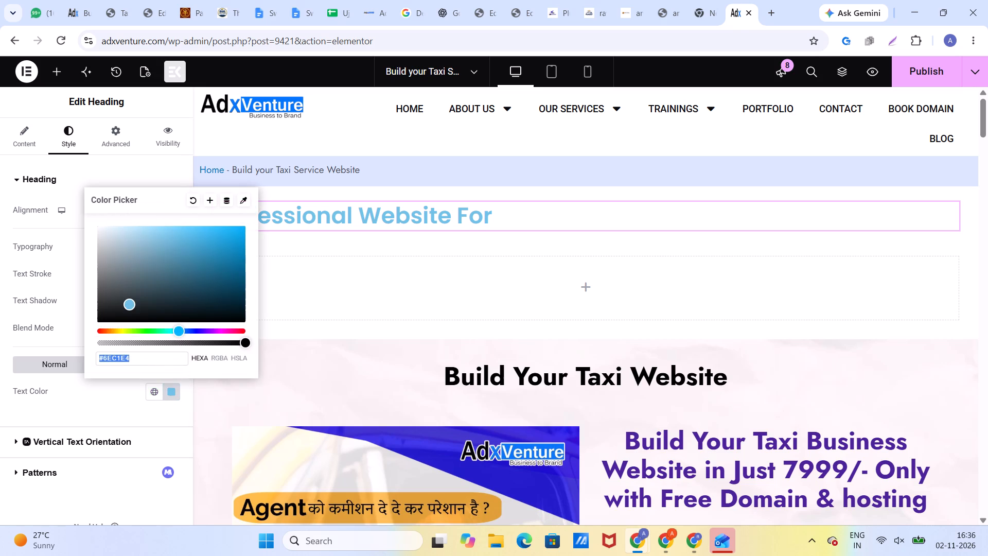
pyautogui.moveTo(138, 304); pyautogui.dragTo(226, 288)
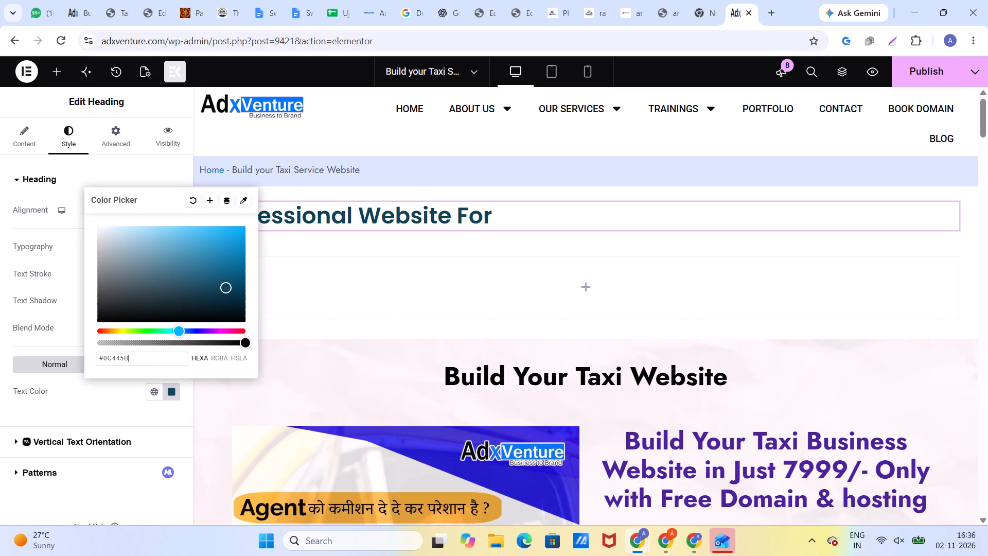
pyautogui.moveTo(226, 288); pyautogui.dragTo(225, 288)
pyautogui.click(179, 331)
pyautogui.moveTo(210, 300); pyautogui.dragTo(215, 277)
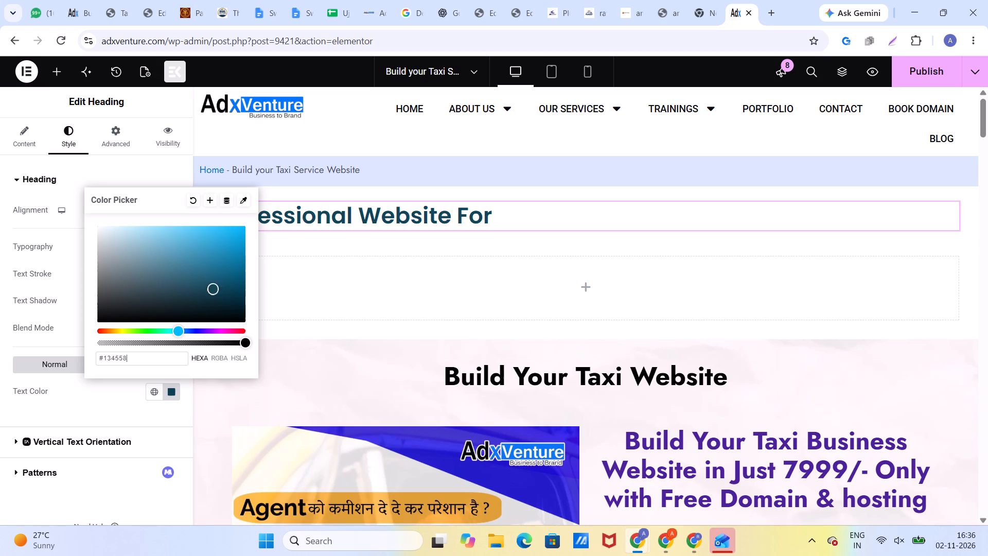
pyautogui.moveTo(215, 277); pyautogui.dragTo(218, 248)
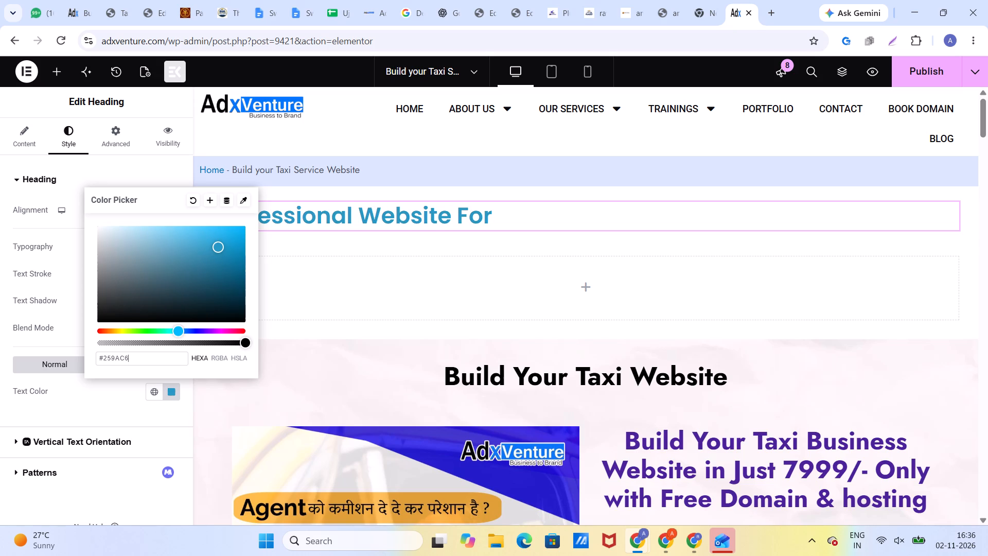
pyautogui.moveTo(218, 248); pyautogui.dragTo(221, 252)
pyautogui.moveTo(221, 252); pyautogui.dragTo(225, 237)
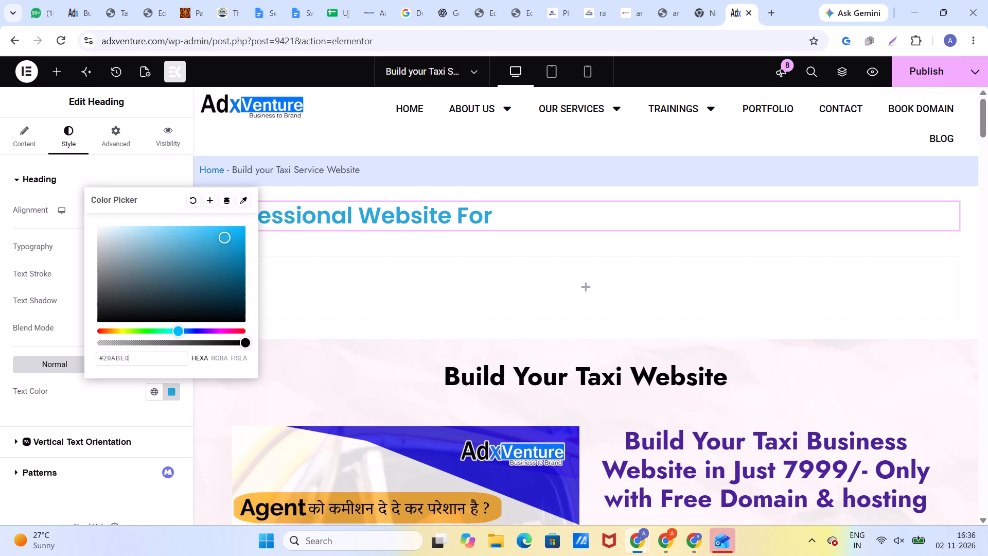
pyautogui.moveTo(225, 237); pyautogui.dragTo(224, 231)
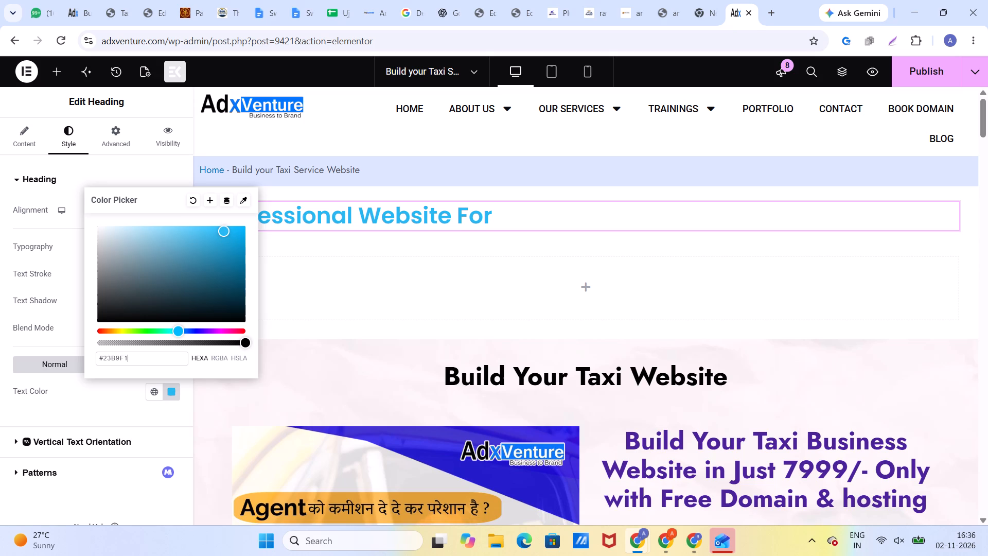
pyautogui.moveTo(224, 231); pyautogui.dragTo(226, 247)
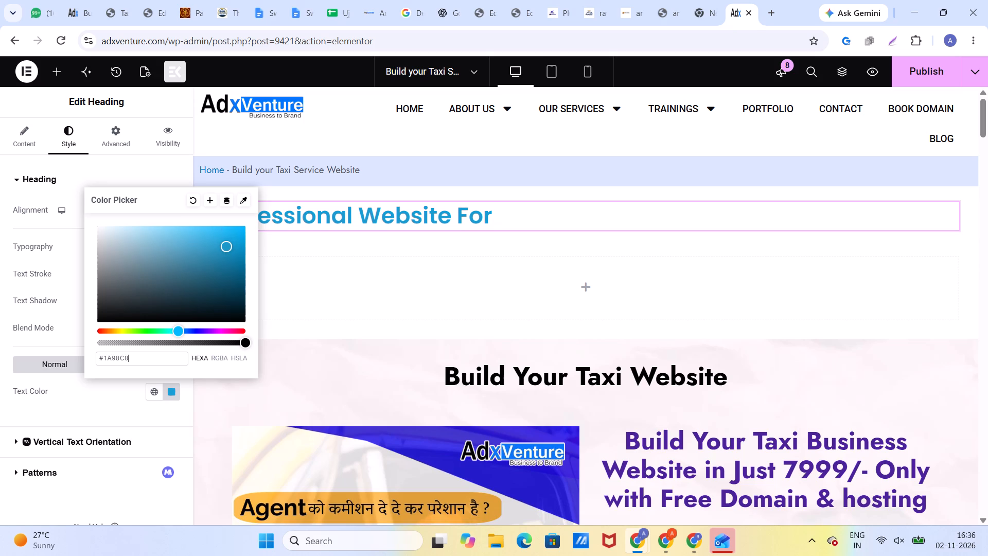
pyautogui.moveTo(226, 247); pyautogui.dragTo(229, 253)
pyautogui.moveTo(229, 253); pyautogui.dragTo(114, 225)
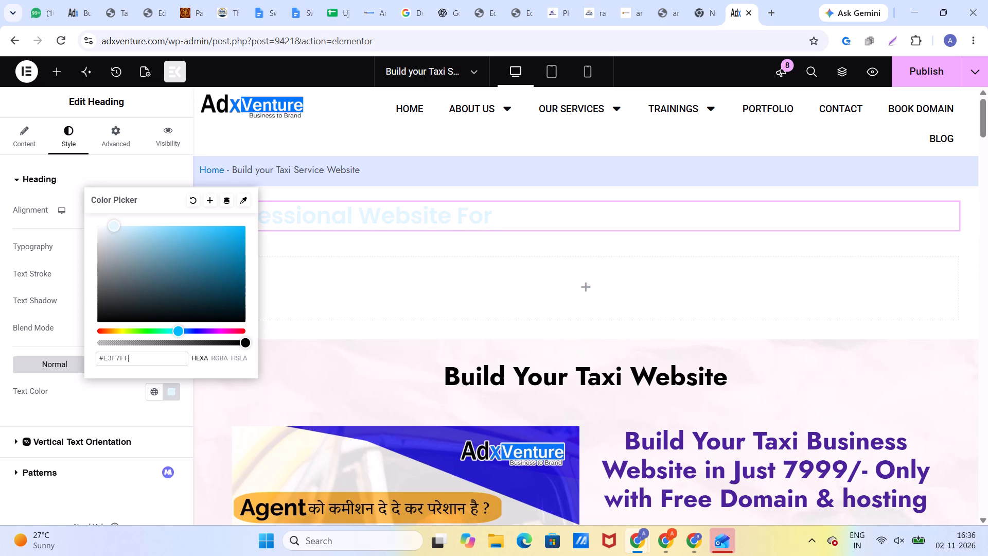
pyautogui.moveTo(114, 225); pyautogui.dragTo(227, 265)
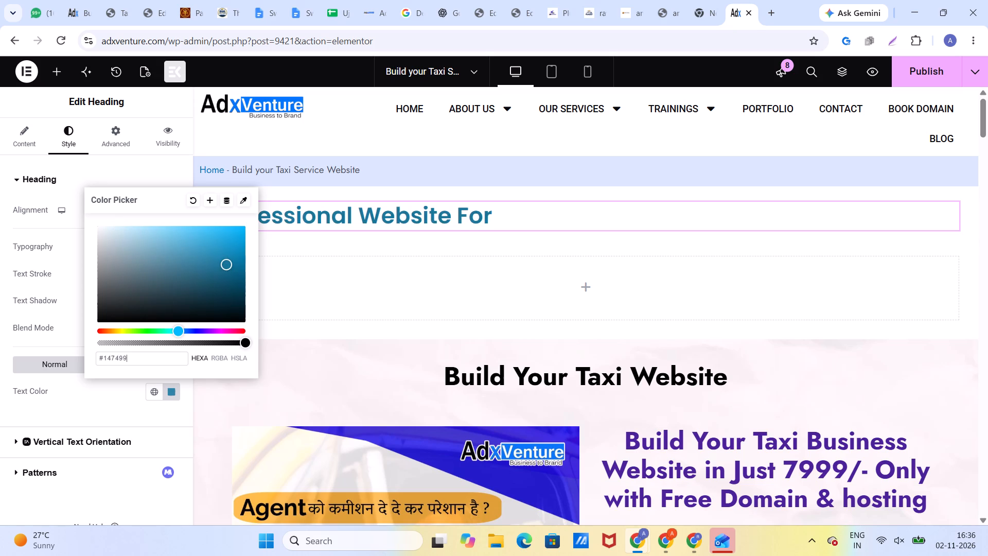
pyautogui.moveTo(227, 265); pyautogui.dragTo(224, 264)
pyautogui.moveTo(224, 264); pyautogui.dragTo(227, 257)
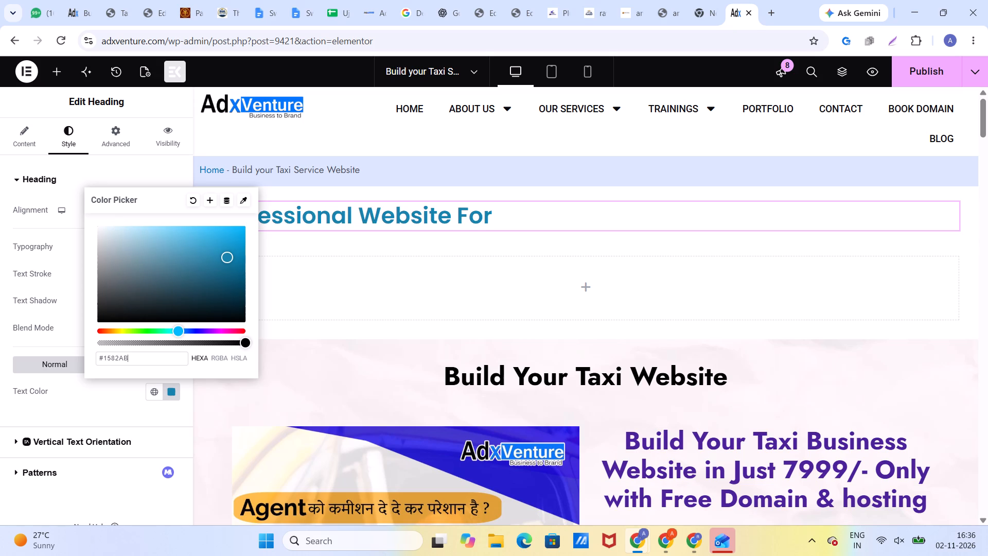
pyautogui.moveTo(227, 257); pyautogui.dragTo(226, 257)
pyautogui.click(83, 404)
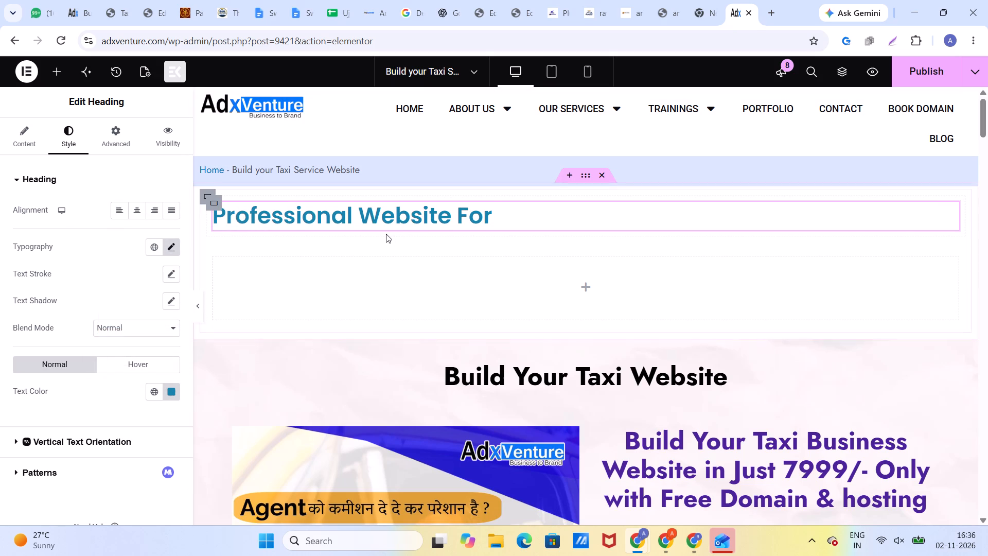
# Add a second Heading widget directly below the "Professional Website For" heading.
pyautogui.click(61, 73)
pyautogui.moveTo(65, 356); pyautogui.dragTo(317, 237)
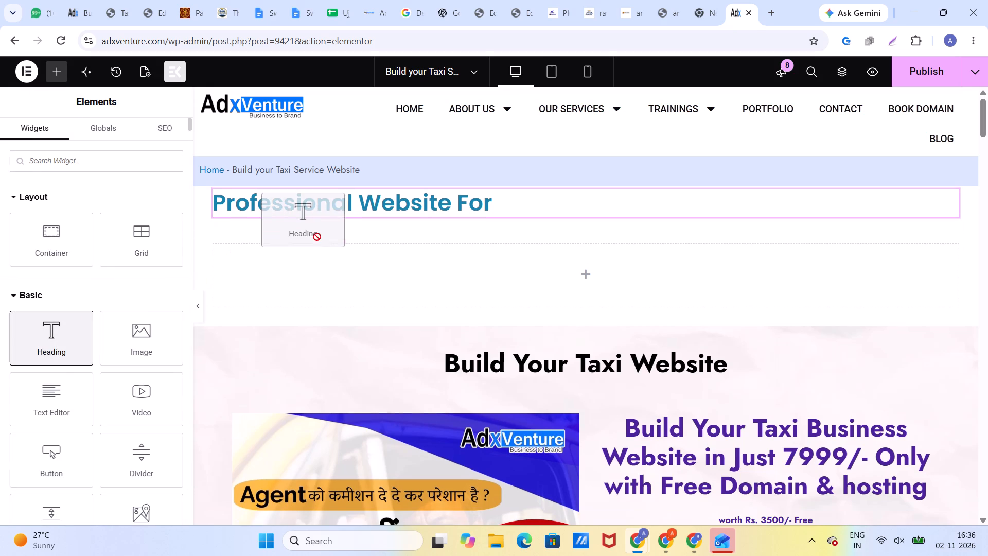
pyautogui.moveTo(317, 237); pyautogui.dragTo(332, 219)
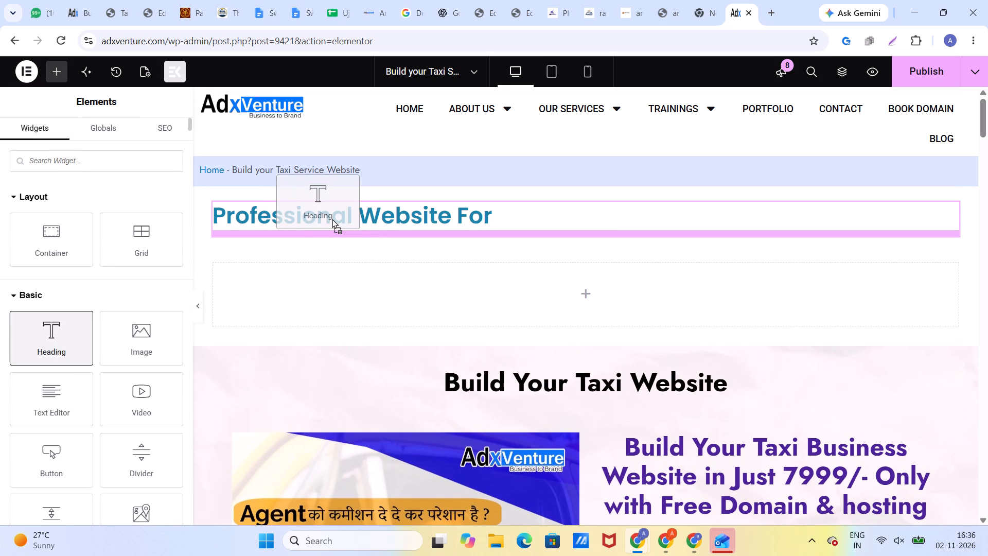
pyautogui.moveTo(332, 219); pyautogui.dragTo(330, 230)
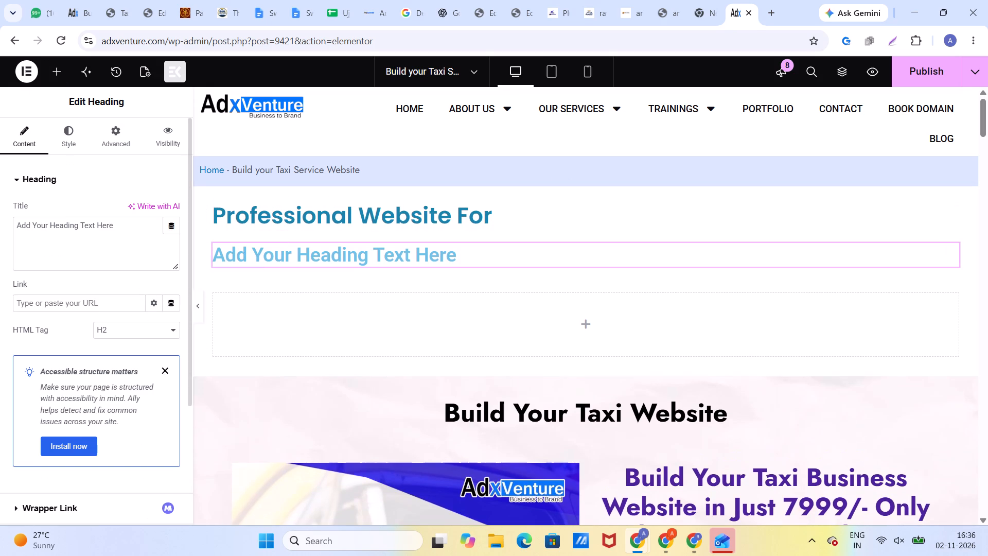
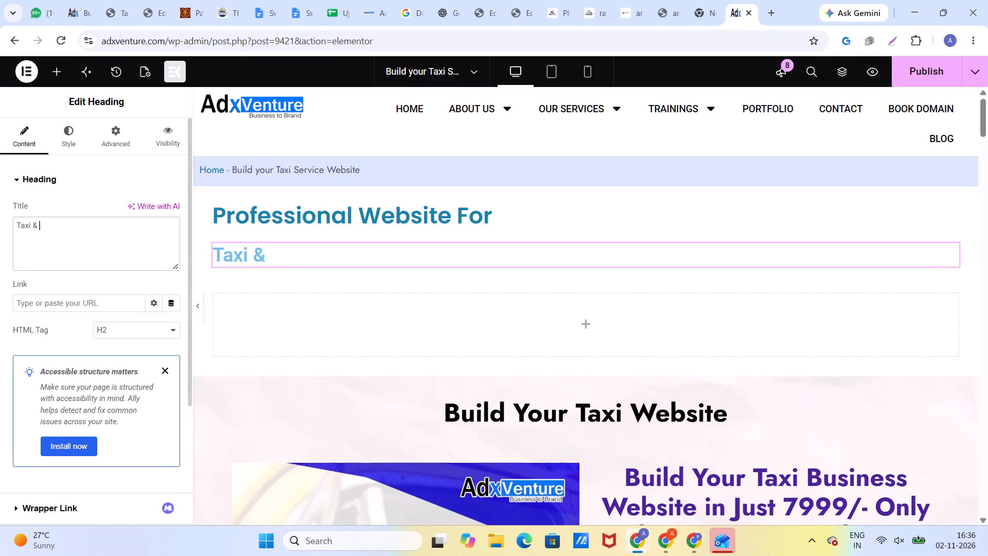
# Complete the second heading's title so it reads "Taxi & Cab Services".
pyautogui.write('Cab Se')
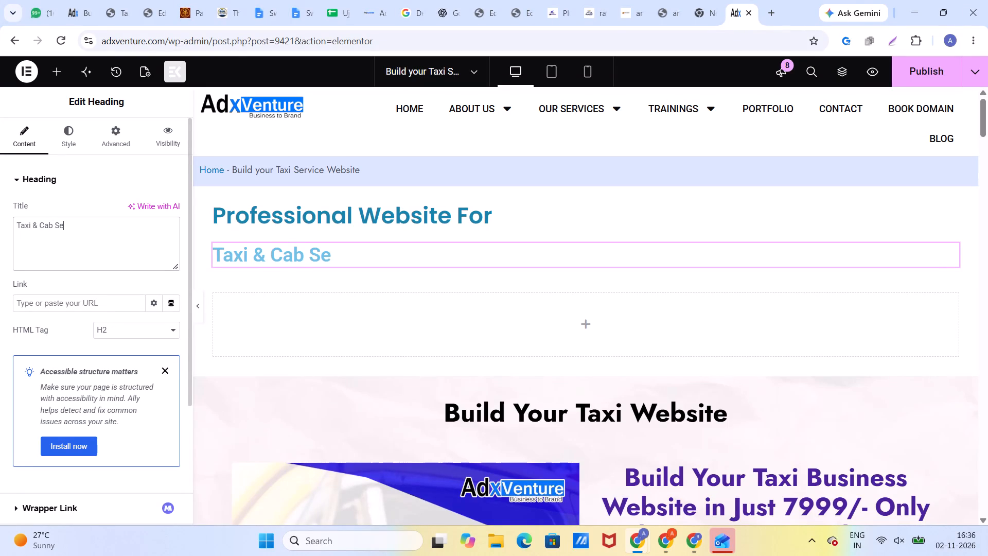
pyautogui.write('rvices')
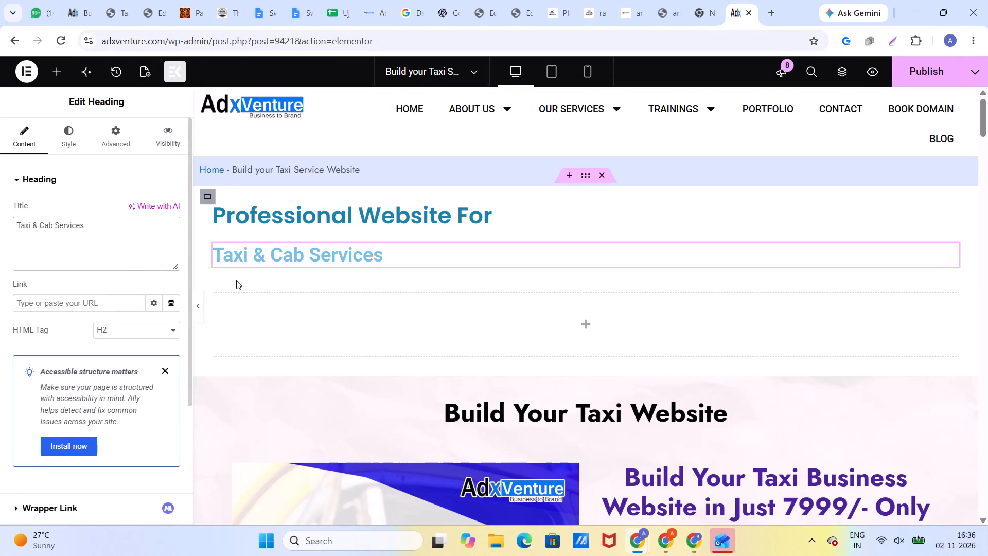
# Copy the "Professional Website For" heading and paste its style onto the "Taxi & Cab Services" heading.
pyautogui.click(286, 221)
pyautogui.scroll(1, 458, 213)
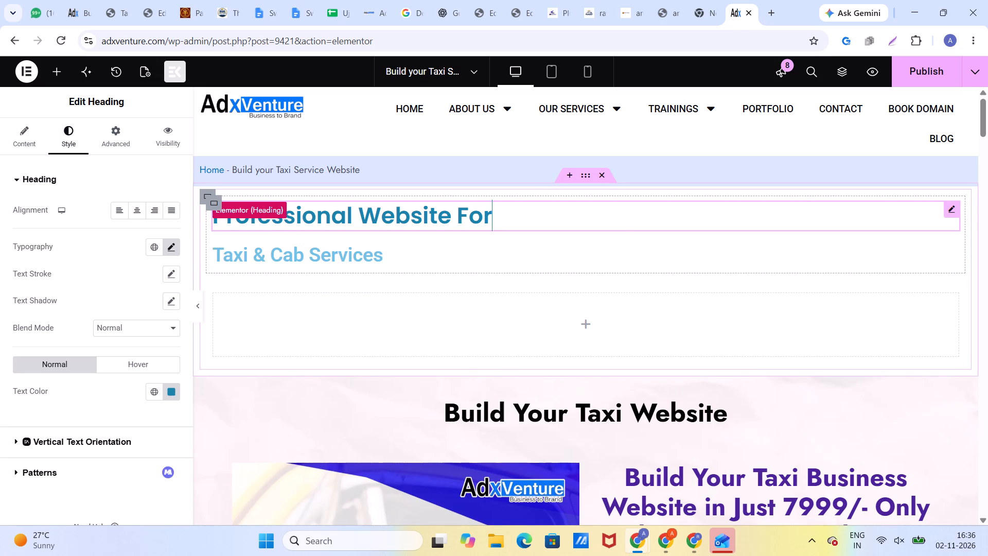
pyautogui.rightClick(458, 212)
pyautogui.click(481, 119)
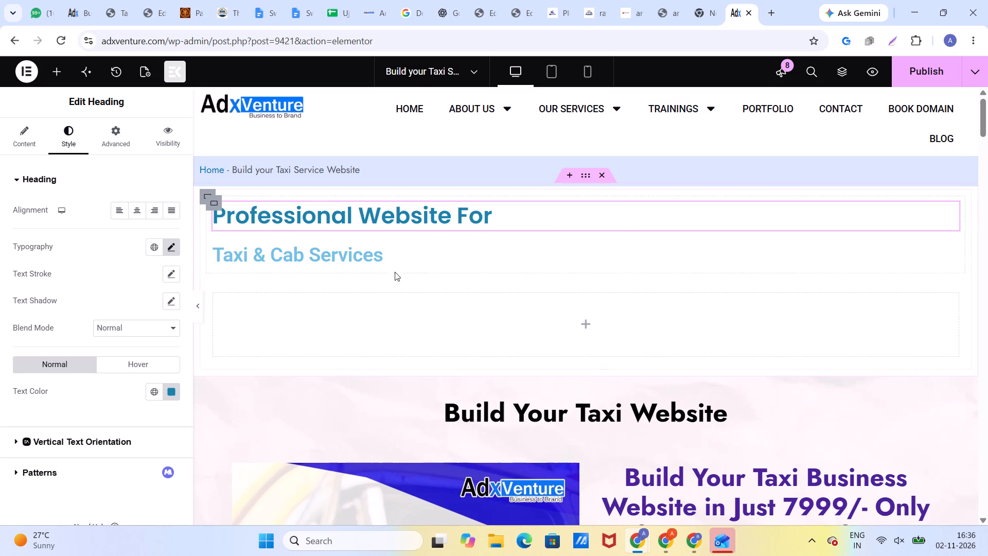
pyautogui.click(380, 262)
pyautogui.rightClick(380, 261)
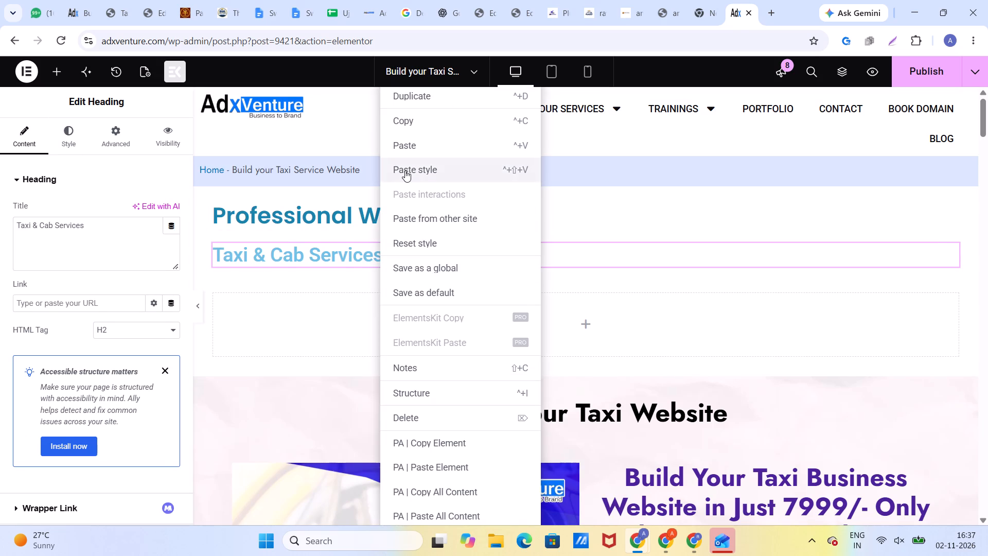
pyautogui.click(405, 169)
# Change the "Taxi & Cab Services" heading's text color to near-black, about #1C1C1C.
pyautogui.click(75, 133)
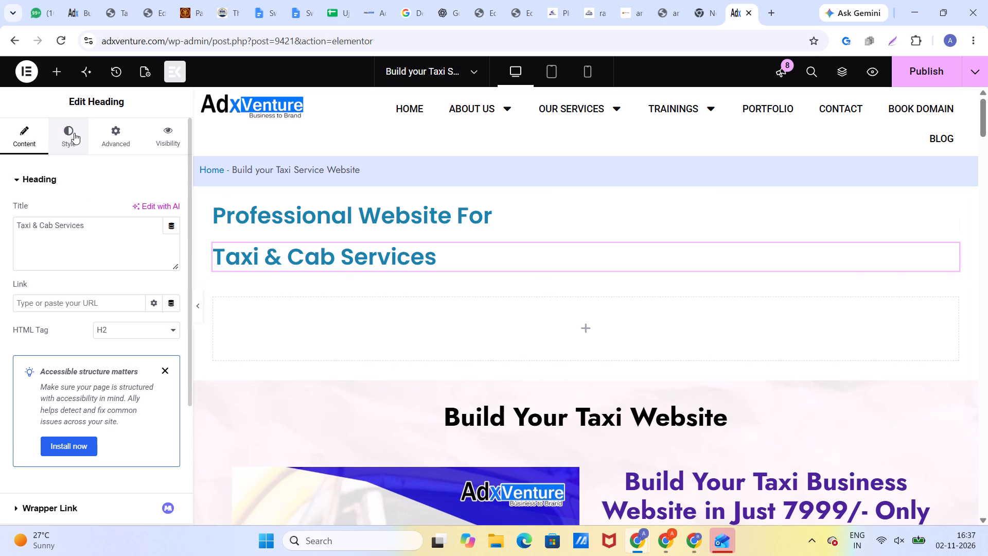
pyautogui.click(175, 249)
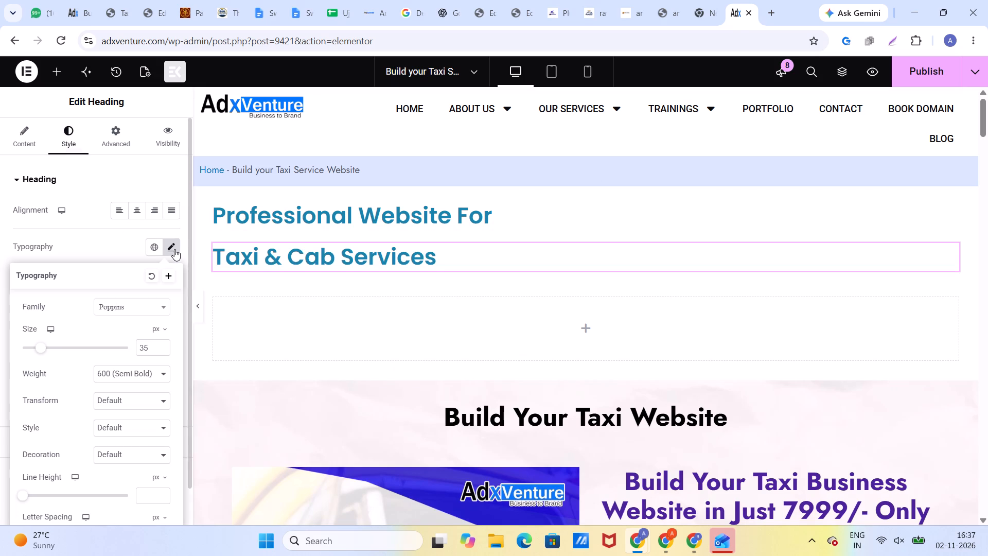
pyautogui.click(98, 241)
pyautogui.click(174, 387)
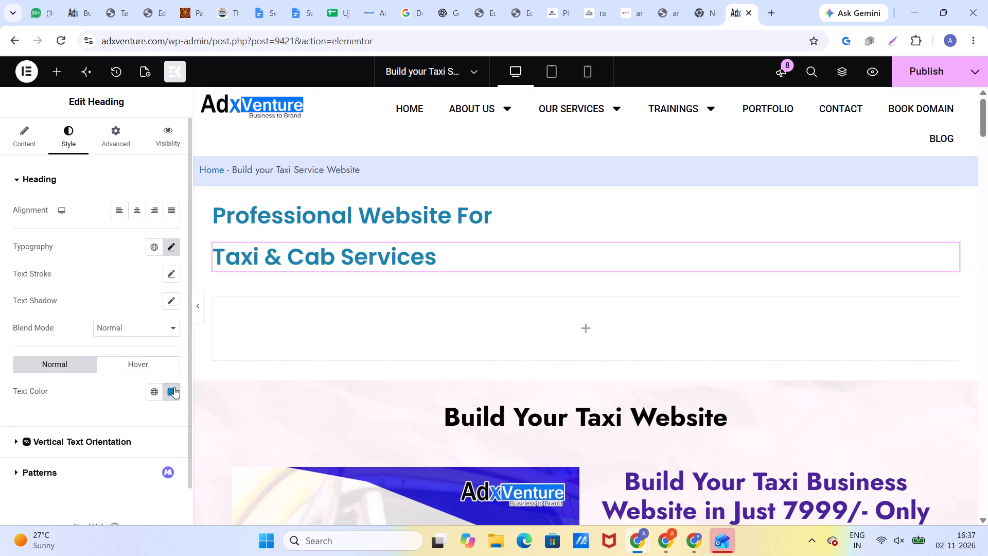
pyautogui.moveTo(133, 262); pyautogui.dragTo(87, 315)
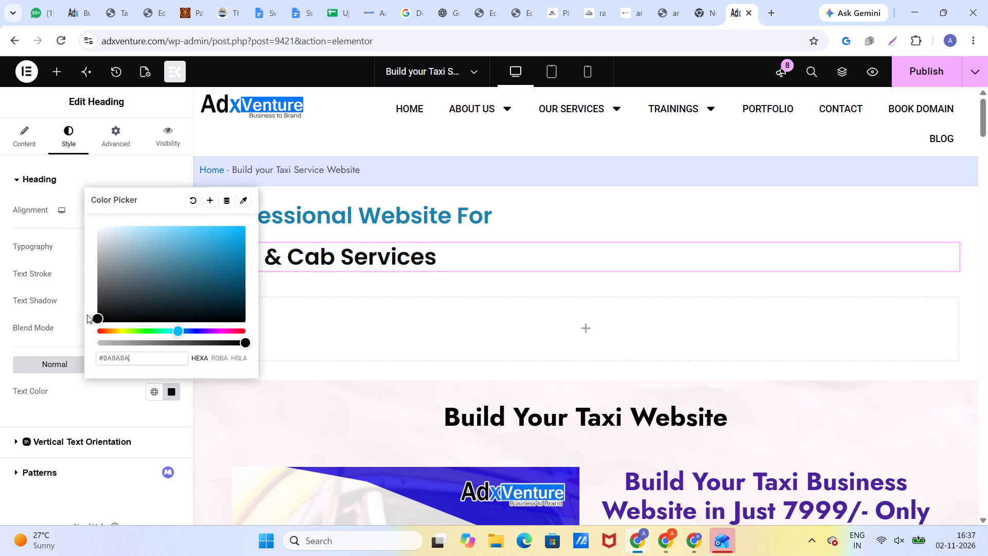
pyautogui.moveTo(87, 315); pyautogui.dragTo(90, 311)
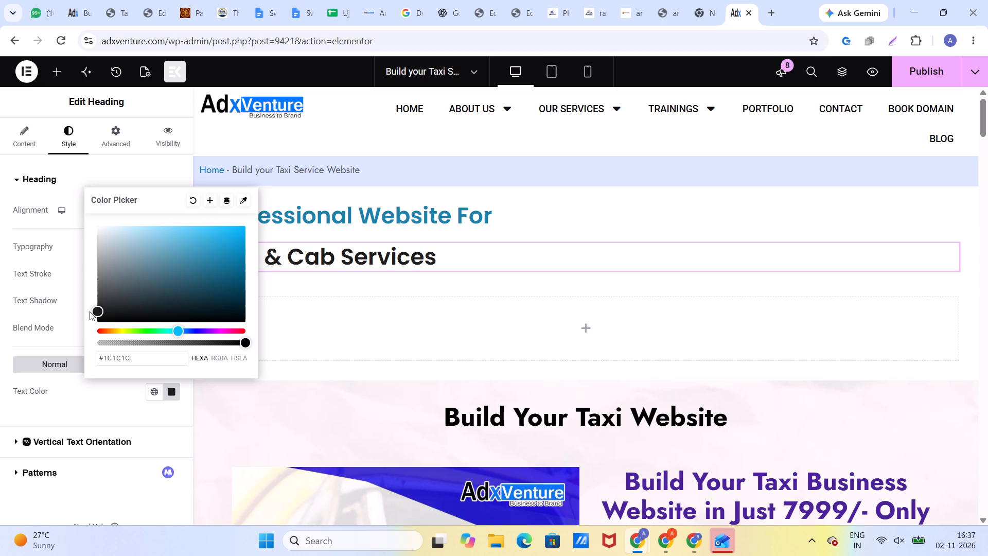
pyautogui.moveTo(90, 311); pyautogui.dragTo(92, 312)
pyautogui.click(67, 318)
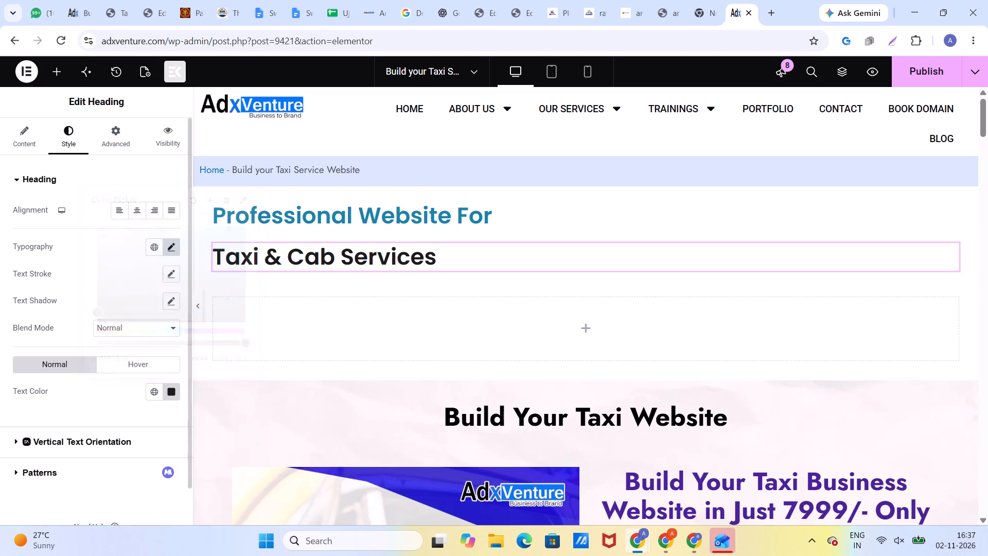
# Set the "Taxi & Cab Services" heading's font weight to 700 (Bold).
pyautogui.click(168, 246)
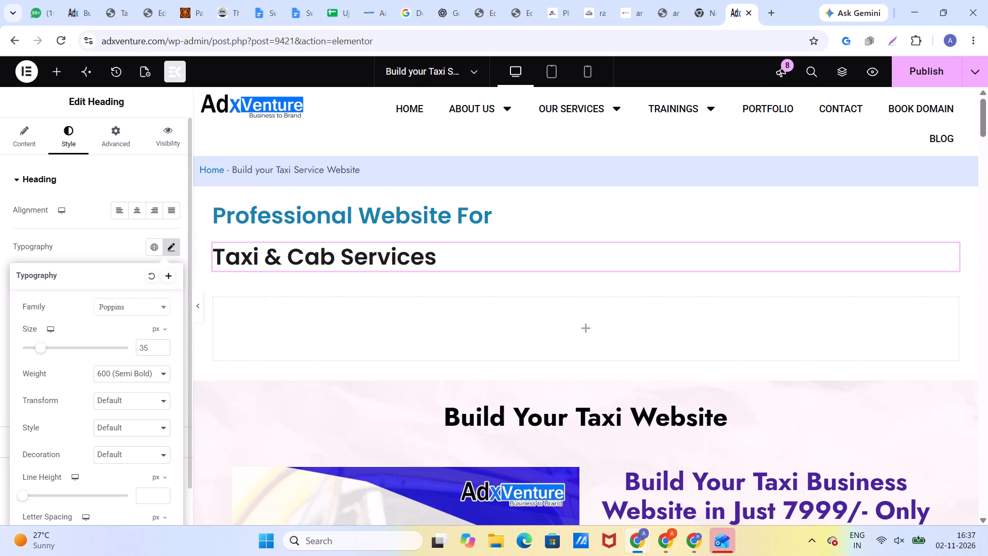
pyautogui.click(139, 374)
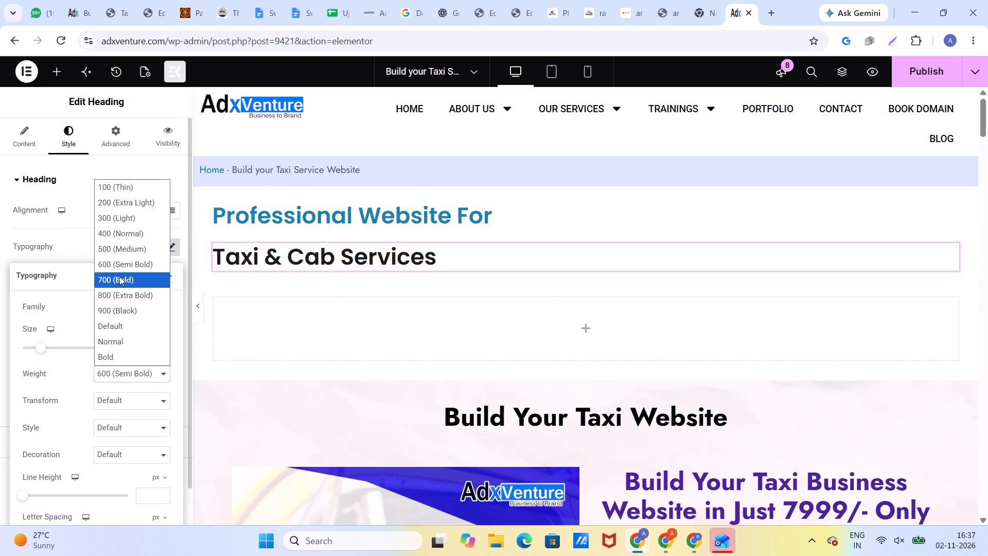
pyautogui.click(119, 276)
# Set the "Professional Website For" heading's font weight to 700 (Bold).
pyautogui.click(303, 217)
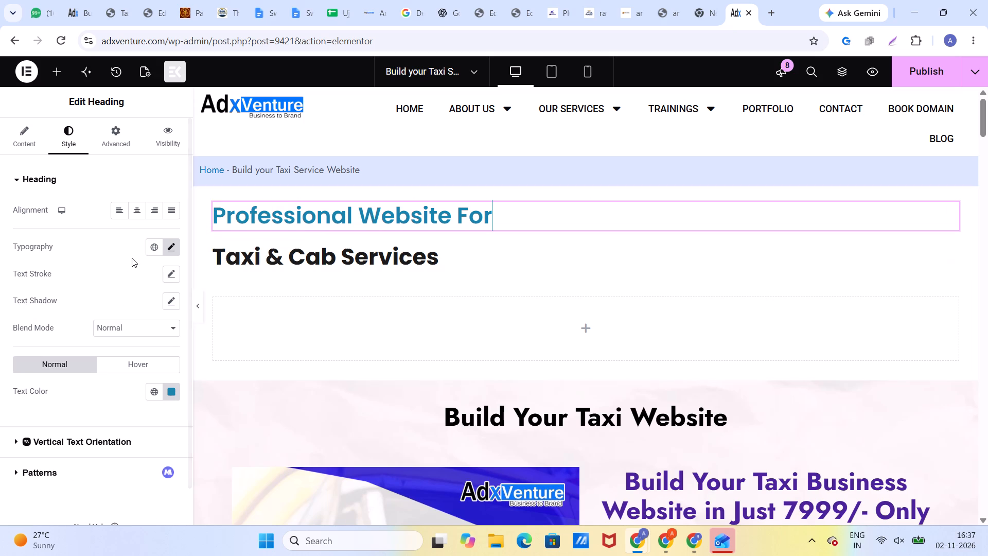
pyautogui.click(173, 248)
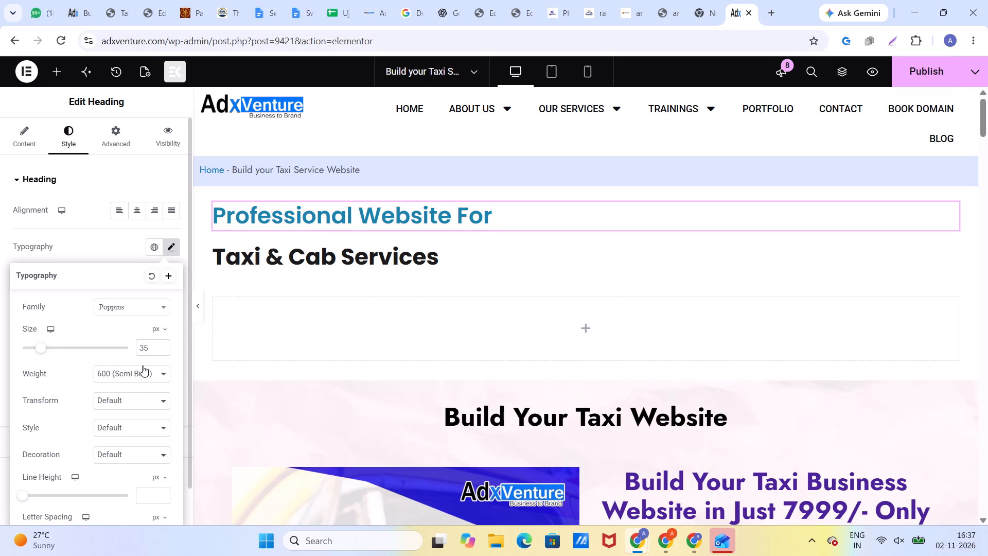
pyautogui.click(136, 373)
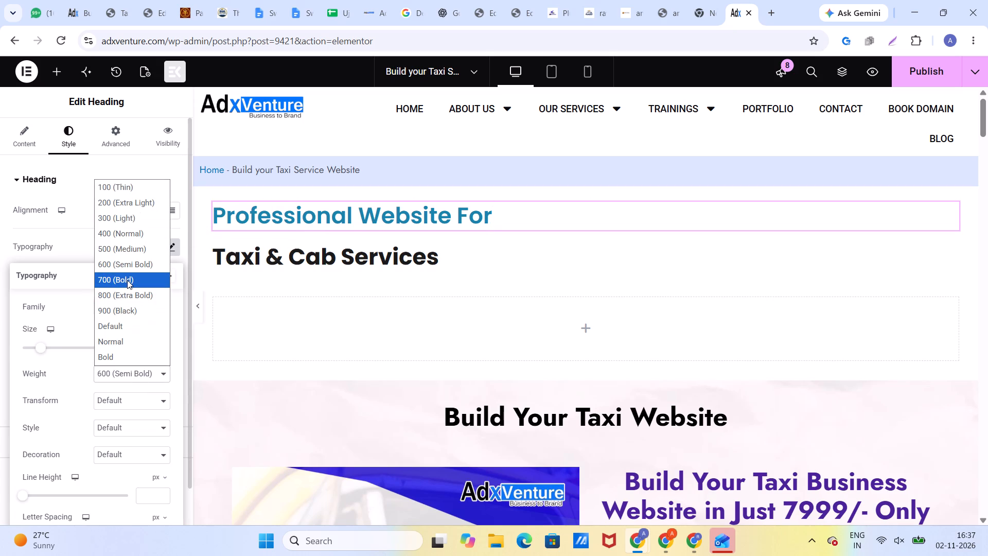
pyautogui.click(127, 280)
pyautogui.click(89, 248)
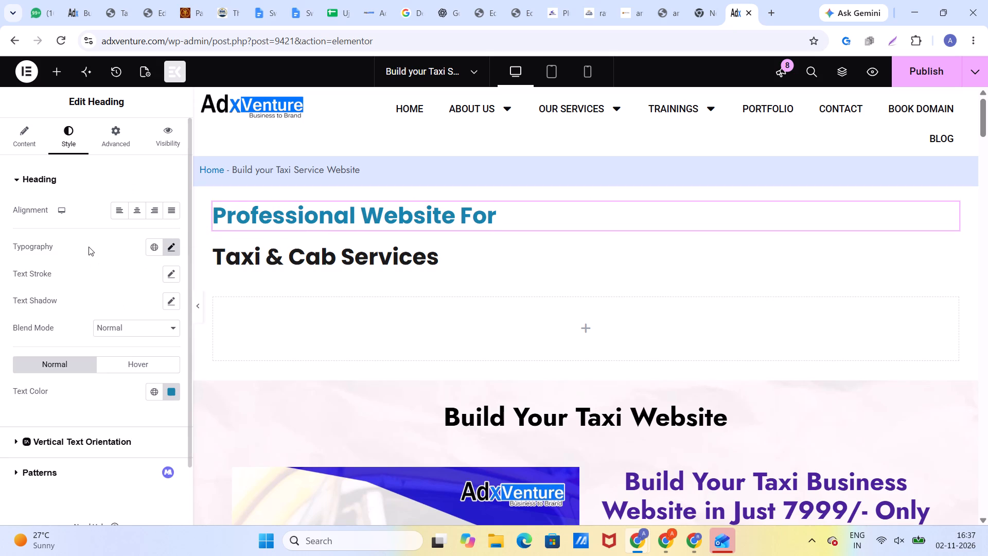
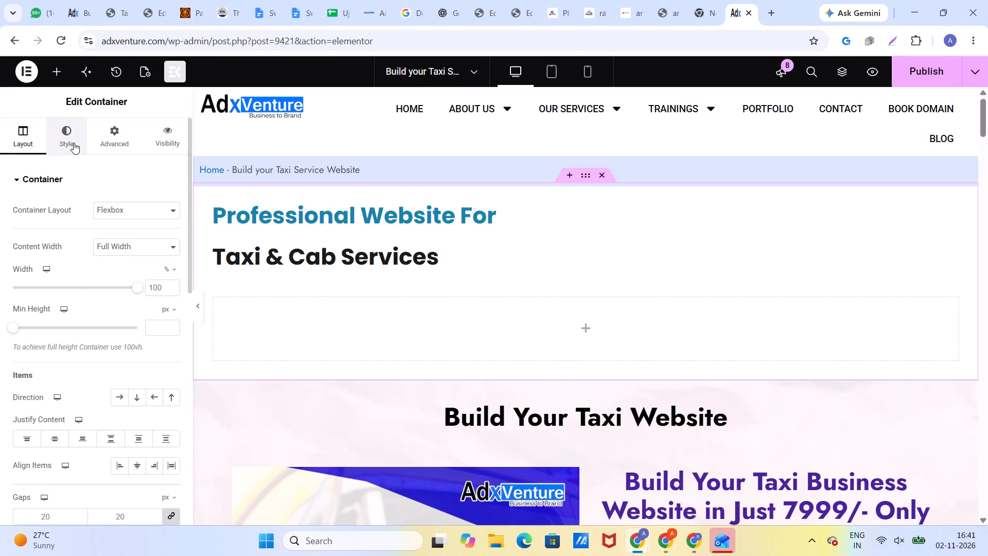
# Give the container holding the two headings a color/image background type and open its background image selection.
pyautogui.click(74, 143)
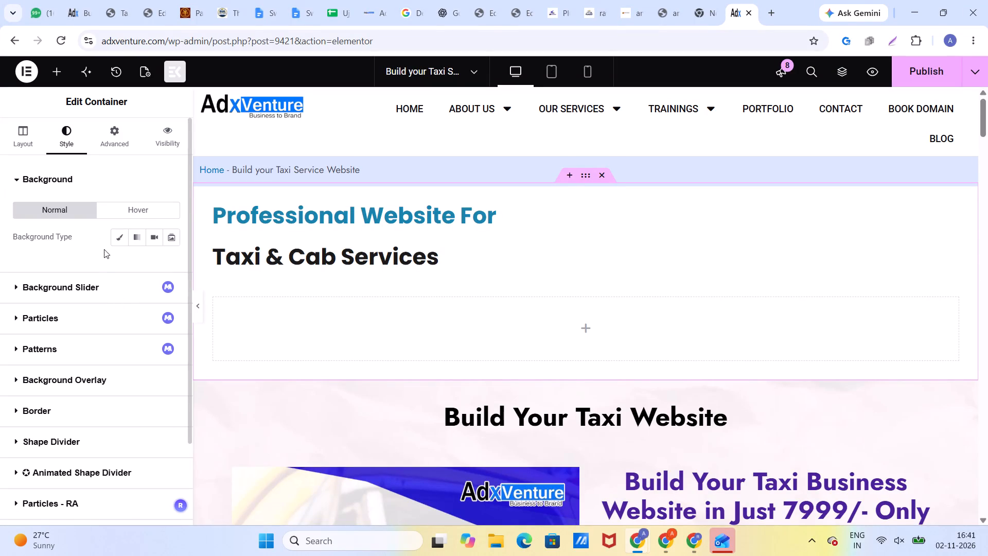
pyautogui.click(118, 239)
pyautogui.click(130, 323)
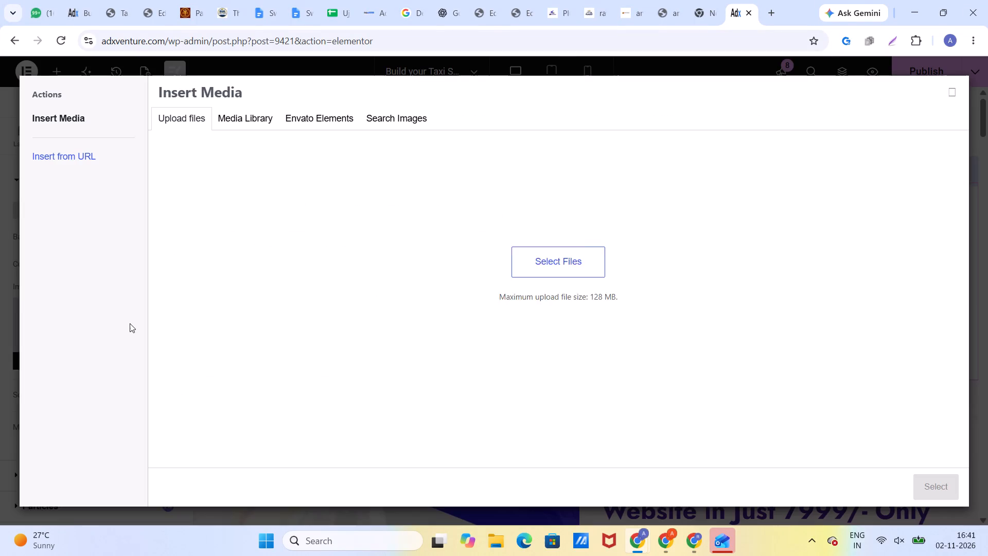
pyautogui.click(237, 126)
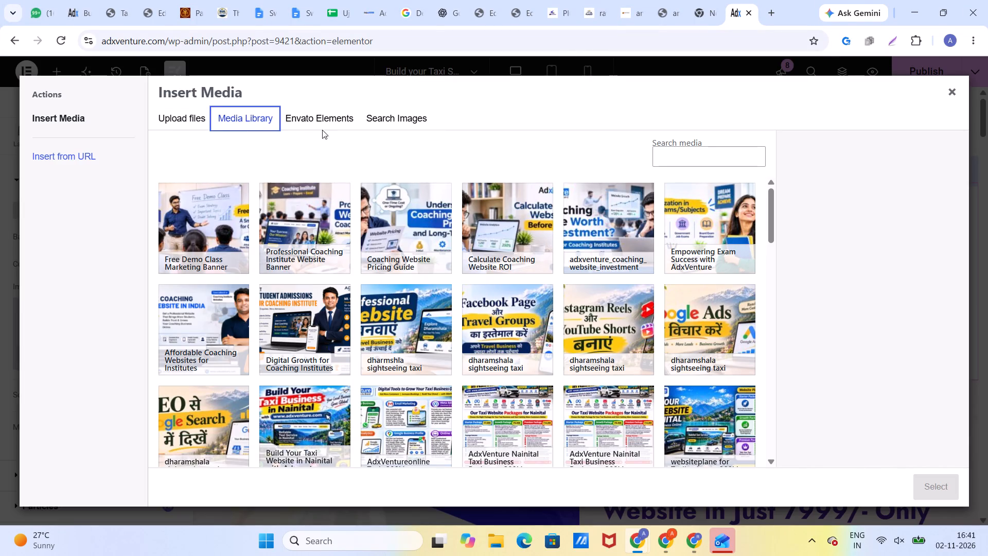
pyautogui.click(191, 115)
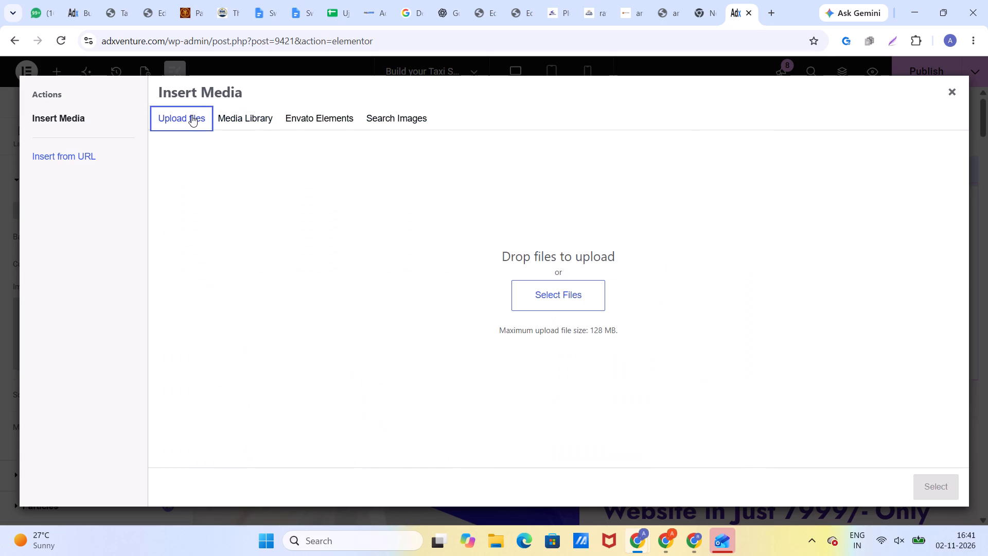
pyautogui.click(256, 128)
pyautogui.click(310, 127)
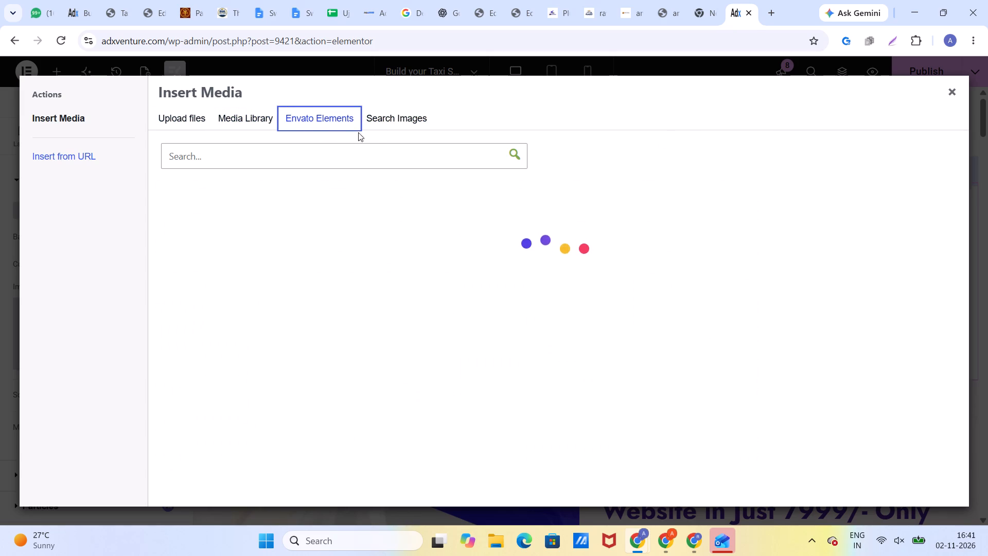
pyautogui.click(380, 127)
# Upload "Airport Taxi Website Hero Banner-100kb" from the Downloads folder and apply it as the container's background image.
pyautogui.click(184, 124)
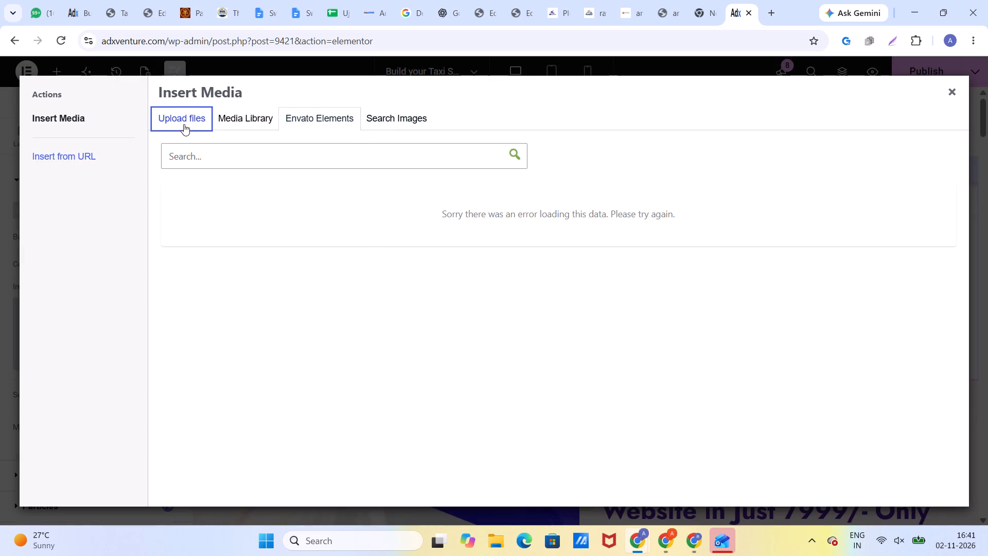
pyautogui.click(536, 299)
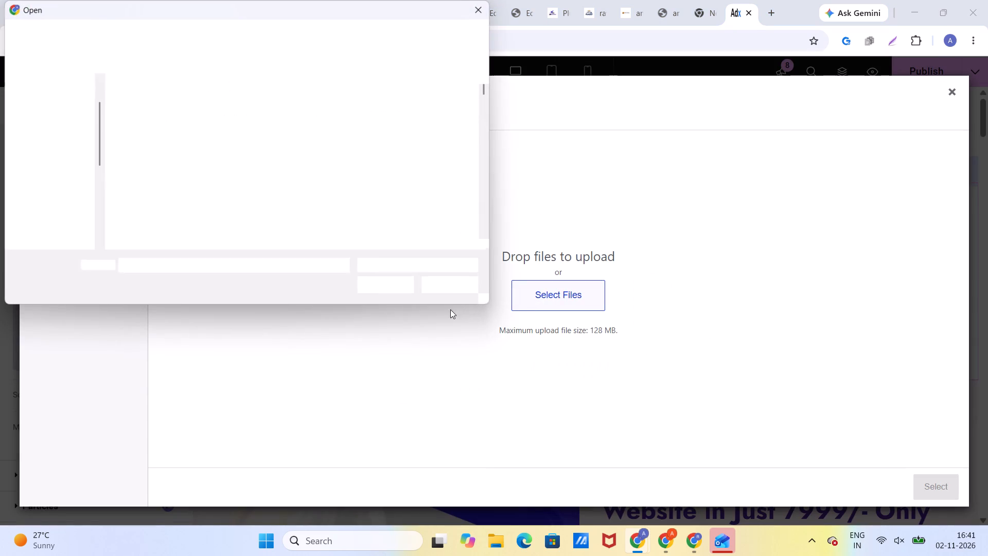
pyautogui.click(26, 146)
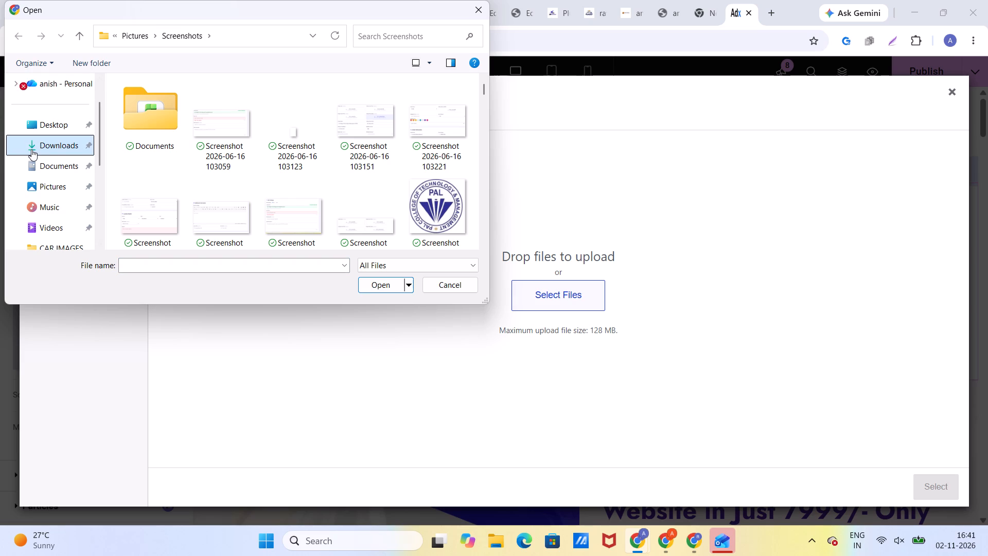
pyautogui.scroll(-4, 281, 184)
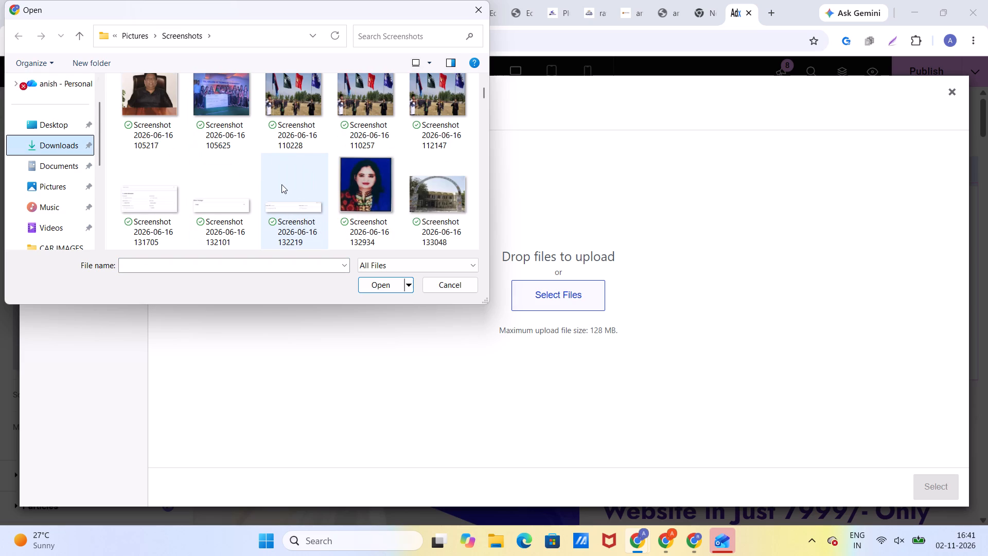
pyautogui.scroll(5, 281, 184)
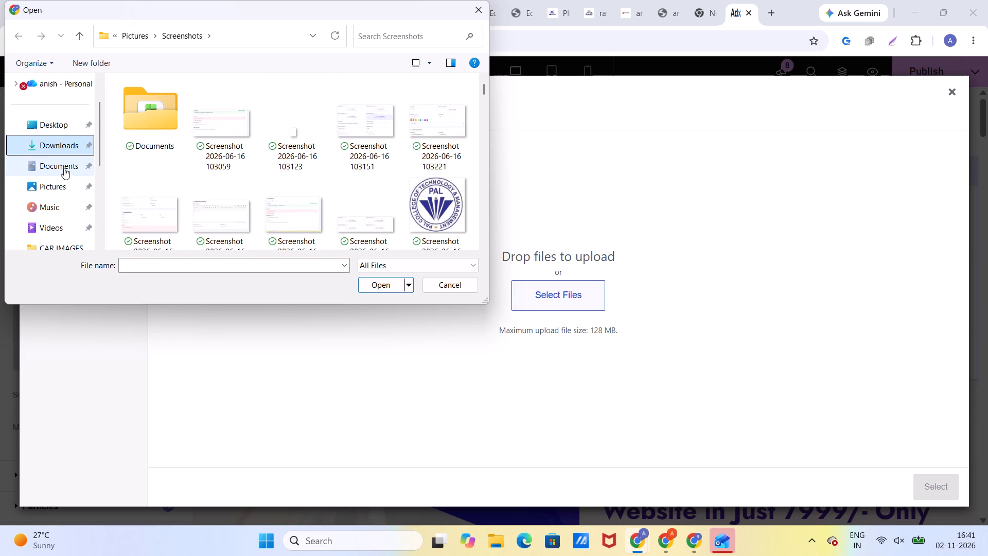
pyautogui.click(64, 168)
pyautogui.click(52, 142)
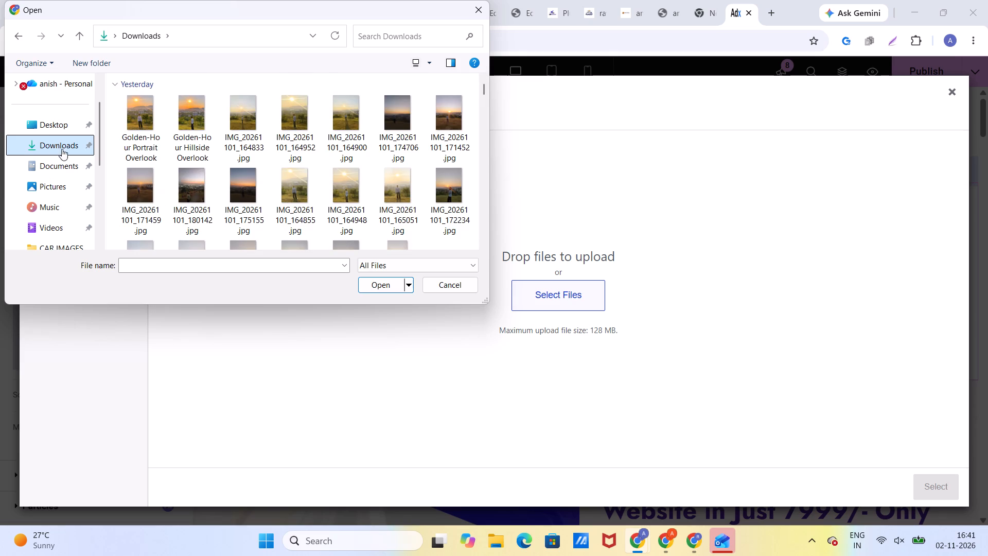
pyautogui.scroll(-4, 259, 184)
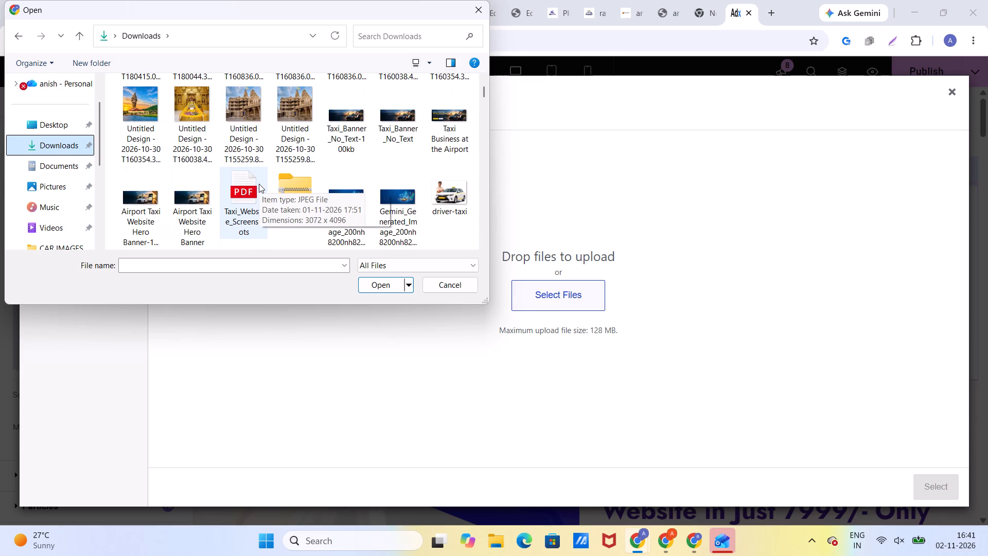
pyautogui.click(136, 214)
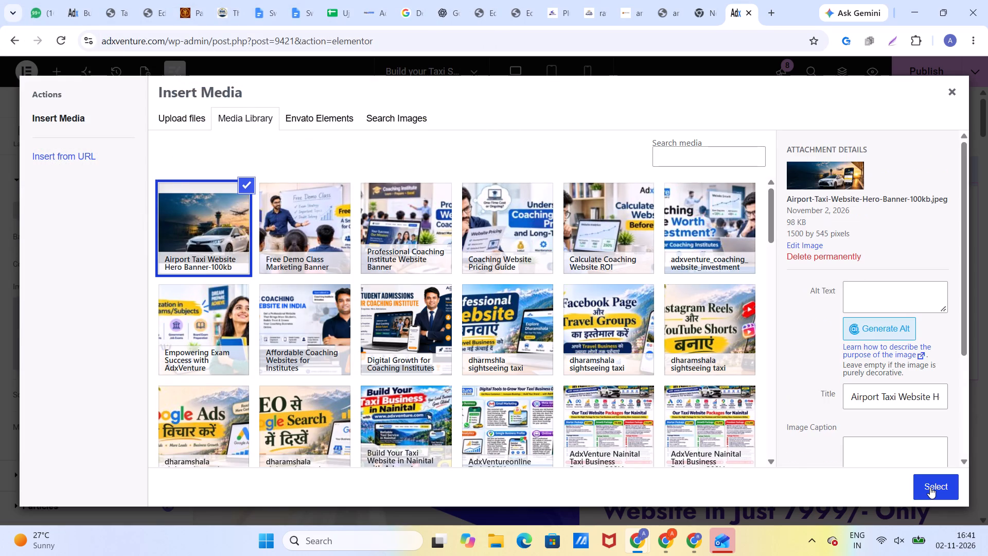
pyautogui.click(930, 487)
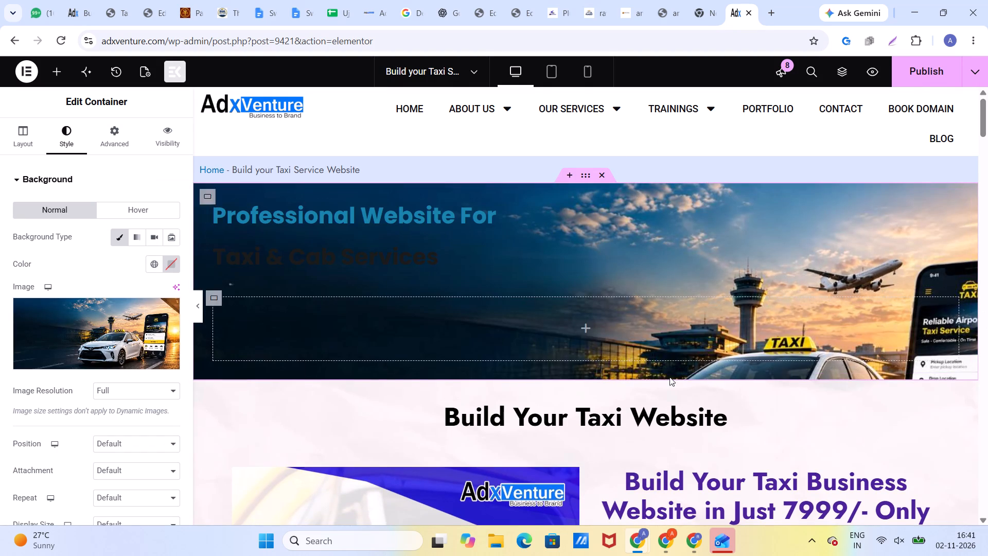
# Set the "Taxi & Cab Services" heading's text color to white (#FFFFFF).
pyautogui.click(326, 265)
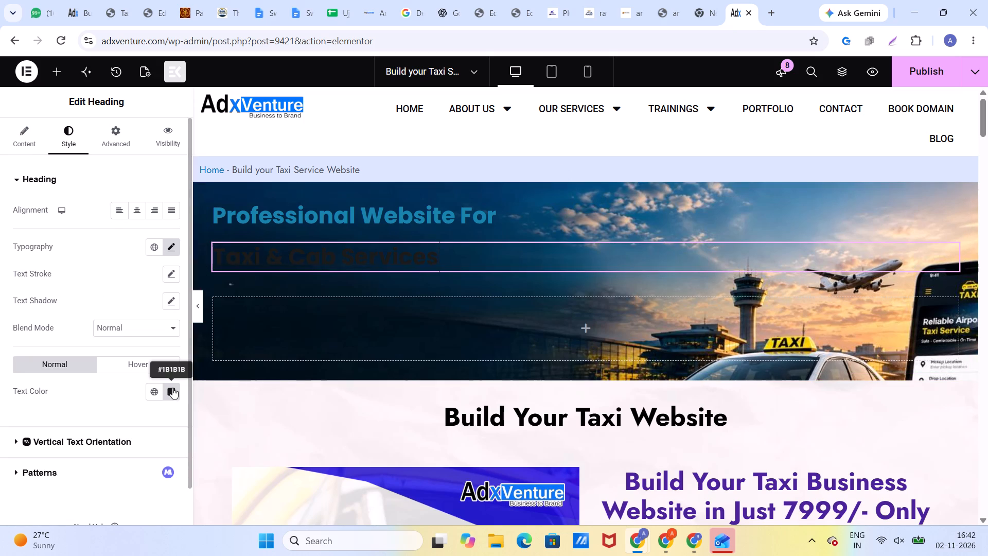
pyautogui.click(172, 388)
pyautogui.moveTo(150, 278); pyautogui.dragTo(84, 214)
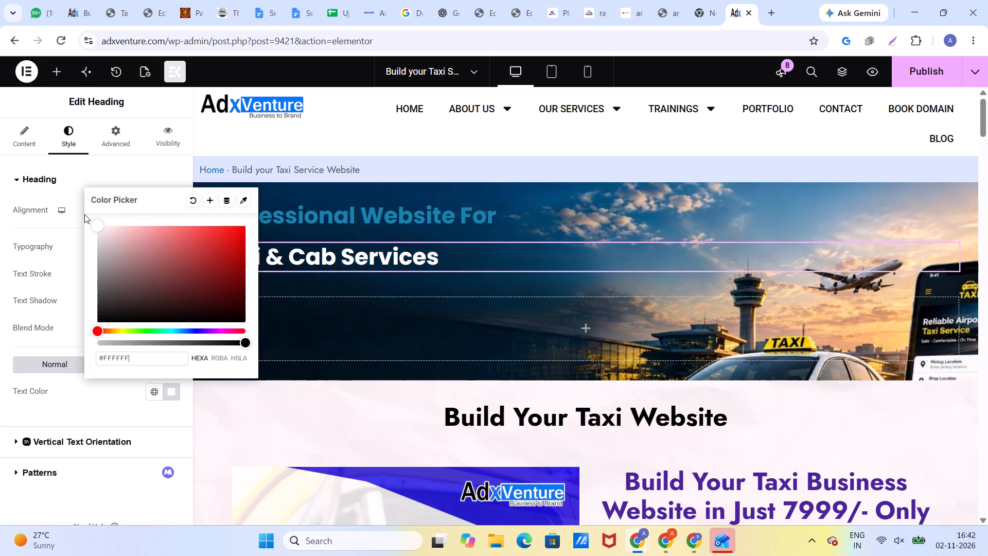
pyautogui.moveTo(84, 214); pyautogui.dragTo(81, 213)
pyautogui.click(92, 410)
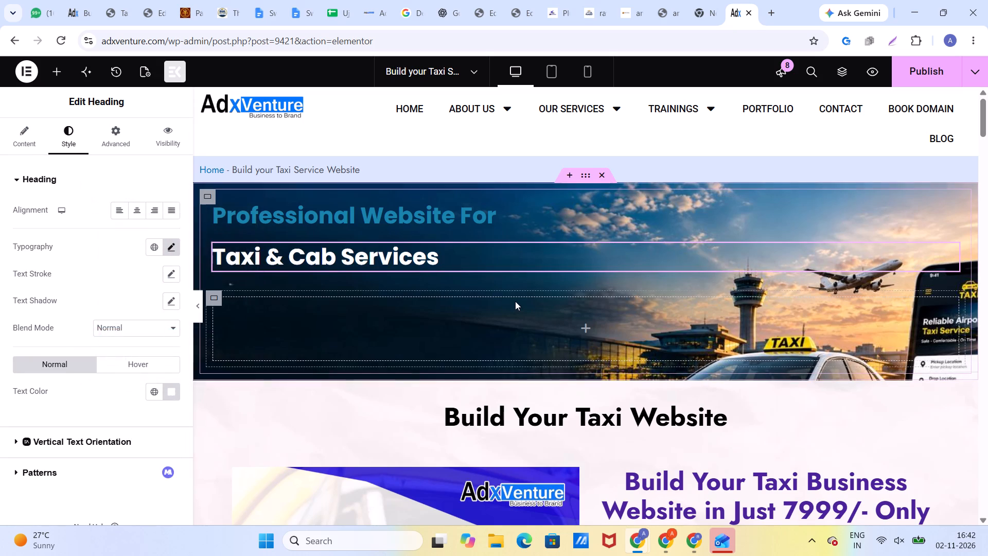
# Brighten the "Professional Website For" heading's text color to the blue #1891BE.
pyautogui.scroll(1, 515, 301)
pyautogui.click(368, 225)
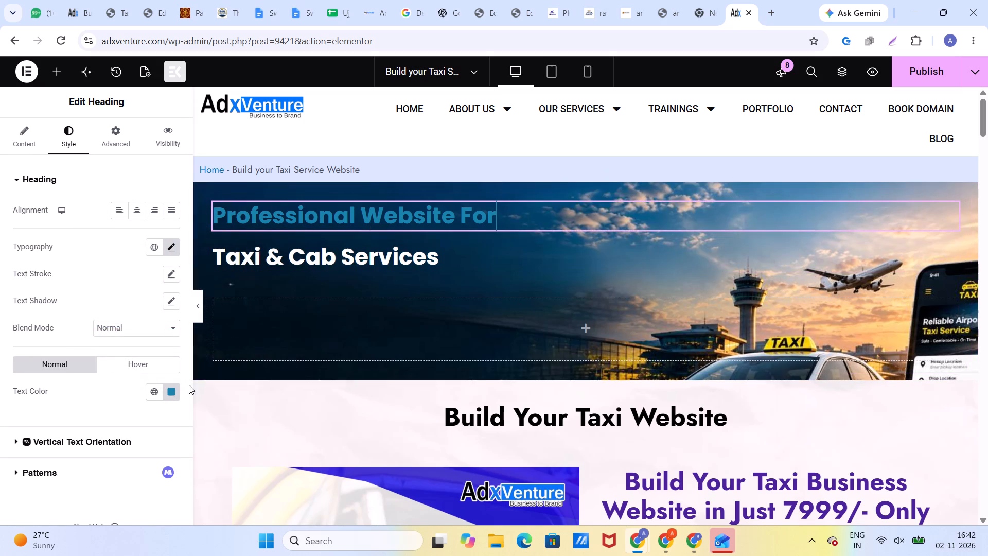
pyautogui.click(166, 394)
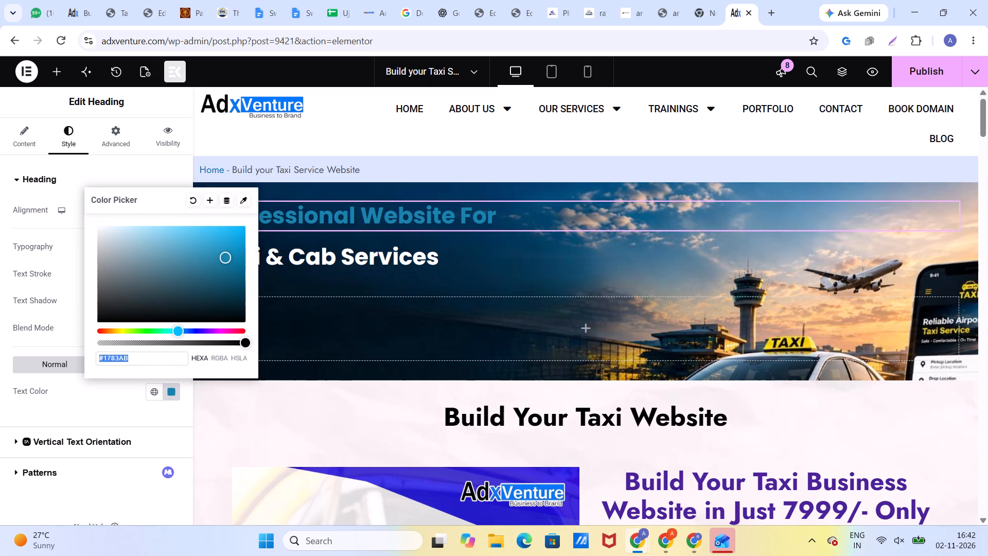
pyautogui.moveTo(225, 266); pyautogui.dragTo(242, 257)
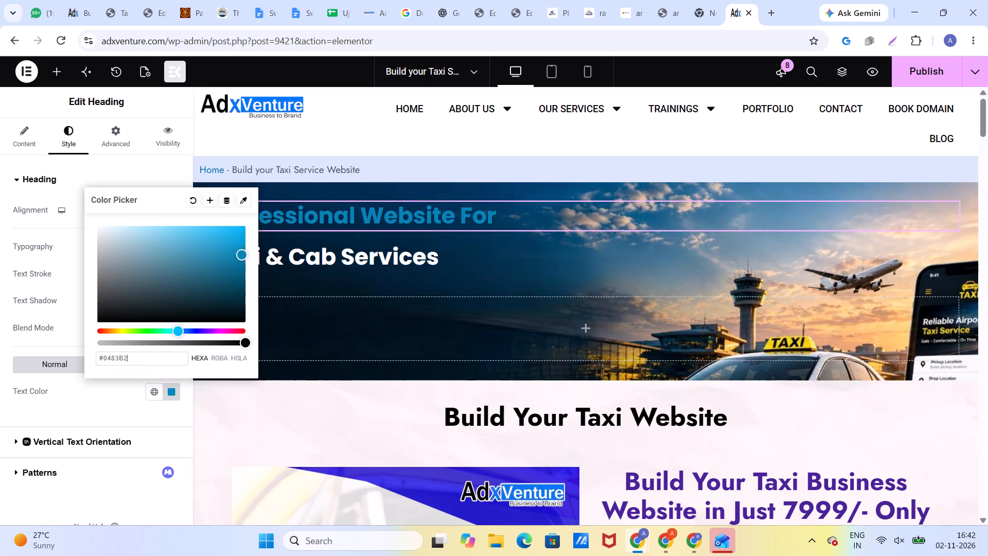
pyautogui.moveTo(242, 257); pyautogui.dragTo(230, 252)
pyautogui.moveTo(230, 252); pyautogui.dragTo(226, 251)
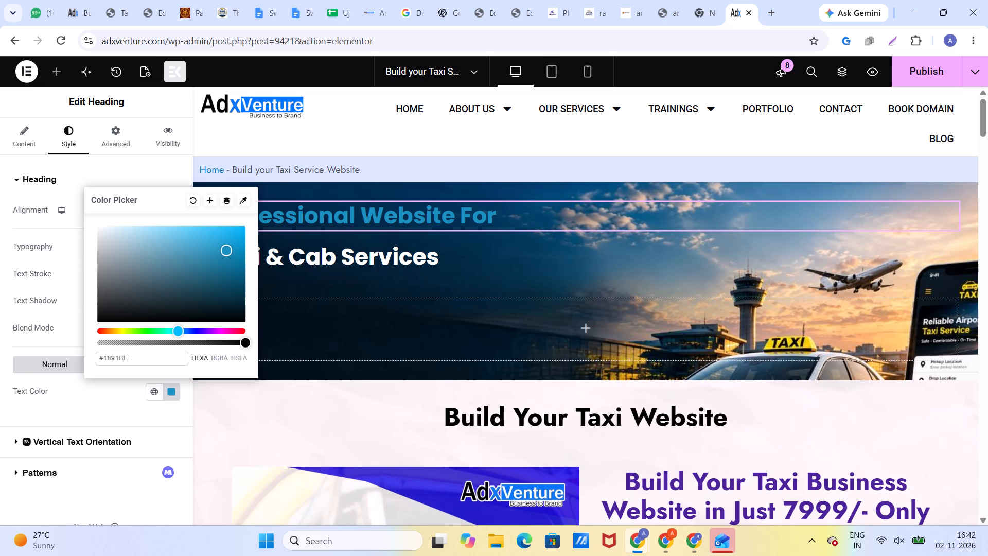
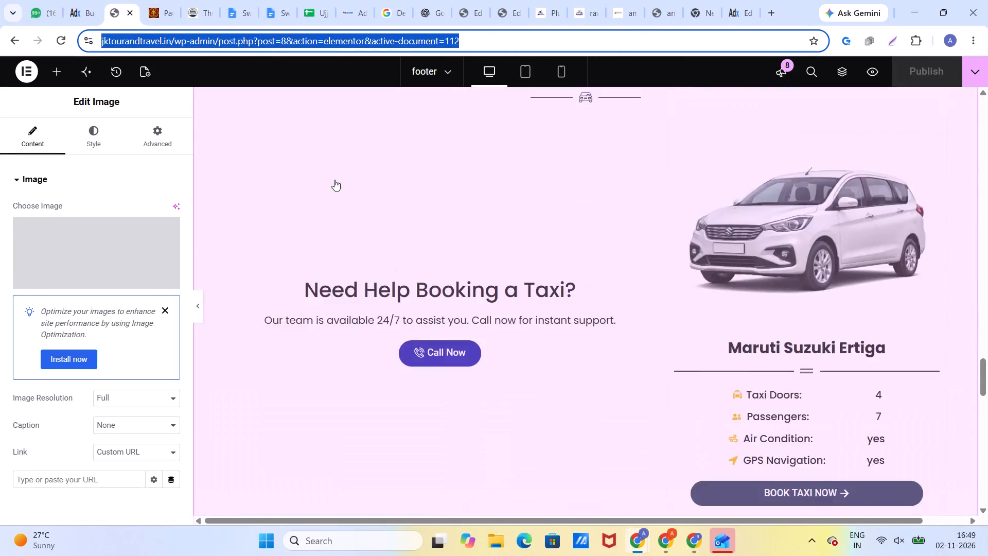
# Leave the jktourandtravel.in footer editor and bring up the WordPress Pages list of the demo.adxventure.com/aneesh site.
pyautogui.scroll(12, 334, 180)
pyautogui.click(165, 15)
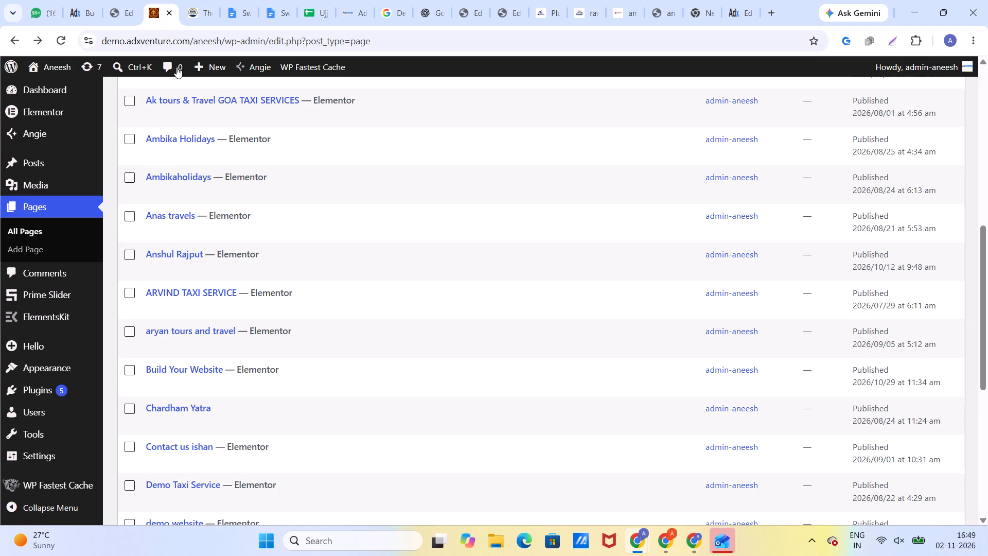
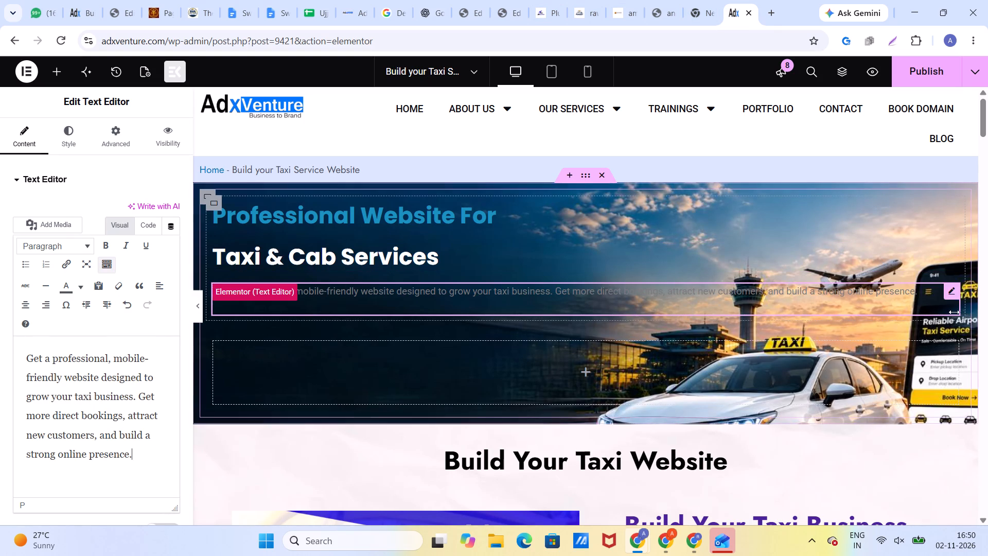
# Narrow the hero paragraph's text widget to about half the container's width.
pyautogui.moveTo(957, 311); pyautogui.dragTo(594, 346)
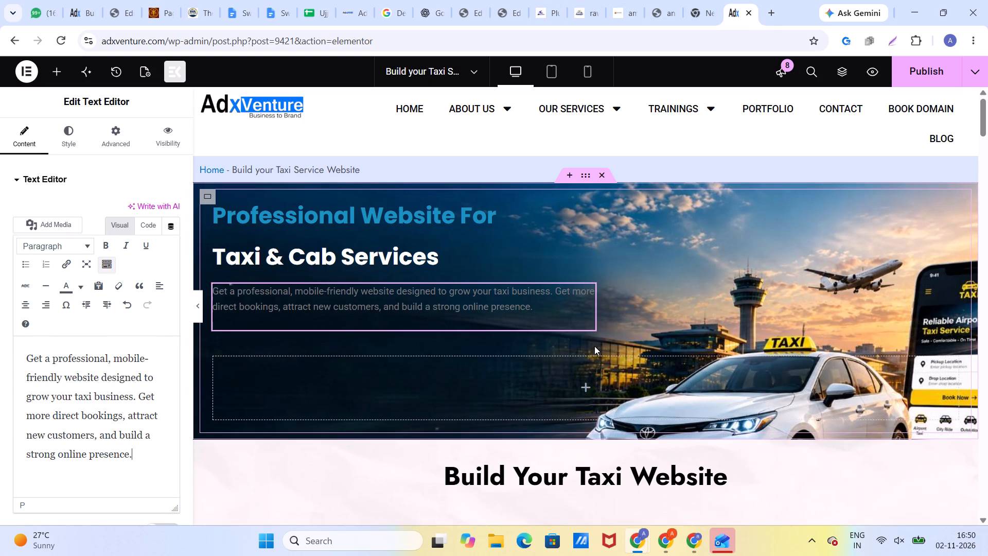
pyautogui.moveTo(594, 346); pyautogui.dragTo(593, 345)
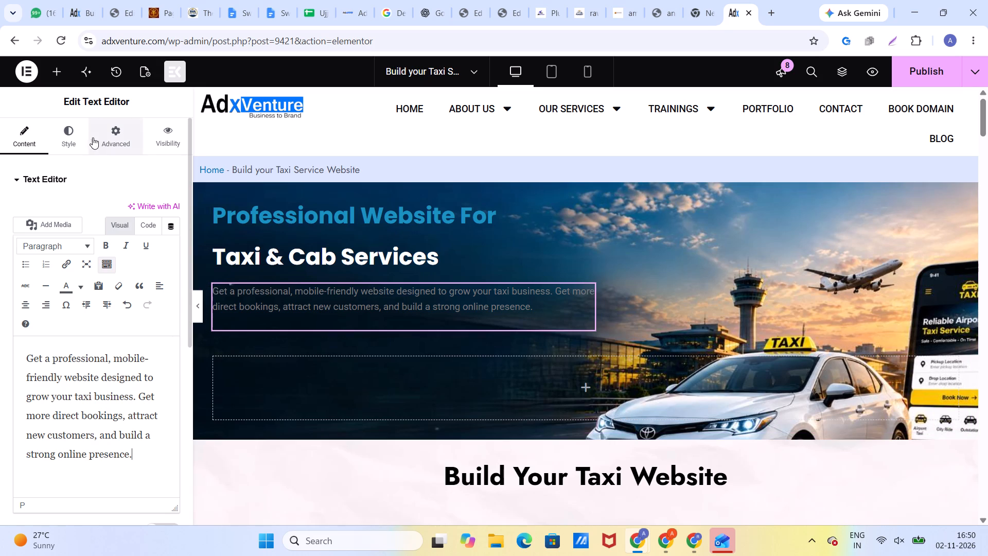
# Set the hero paragraph's text color to light grey #E4E4E4.
pyautogui.click(74, 135)
pyautogui.click(171, 376)
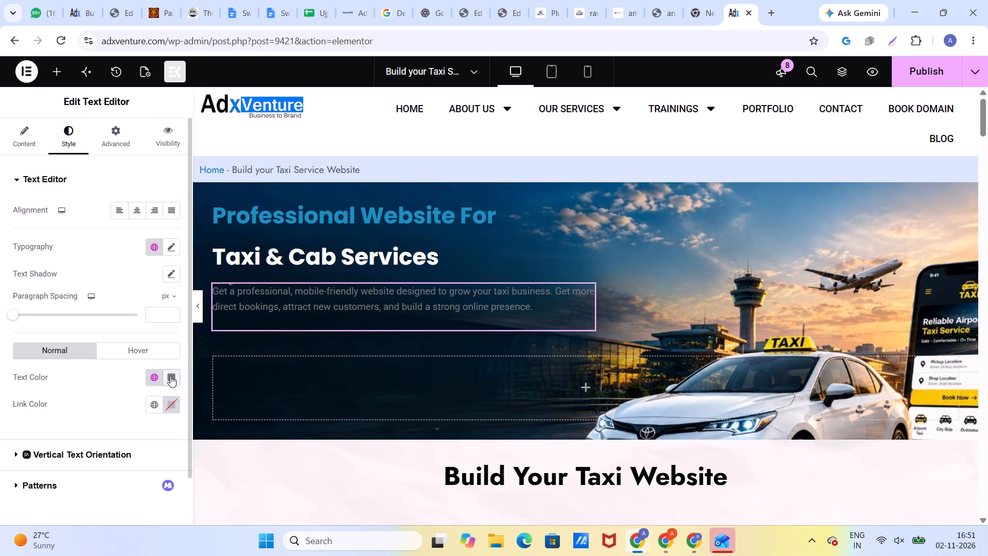
pyautogui.moveTo(132, 275); pyautogui.dragTo(96, 222)
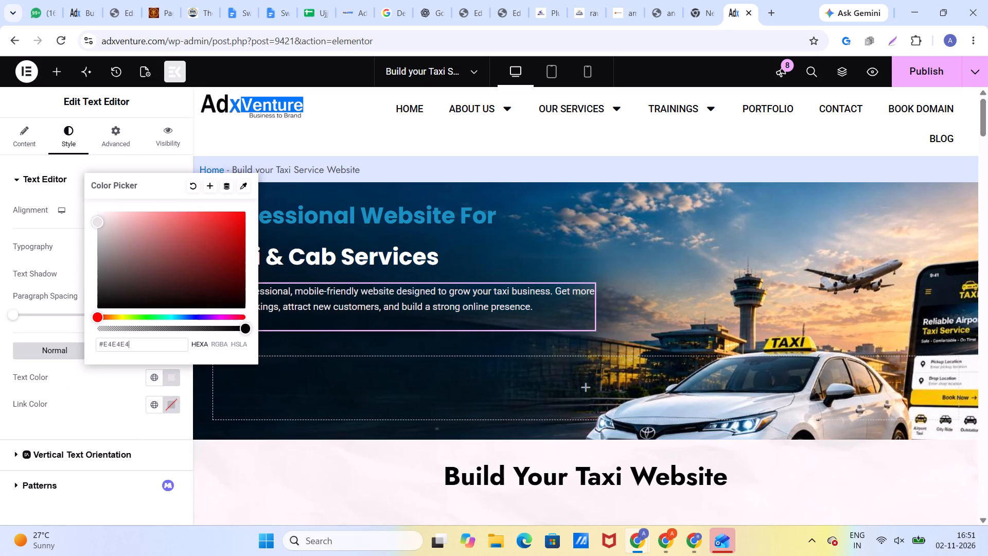
pyautogui.click(86, 380)
# Set the hero paragraph's typography to the Jost font family at 15 px.
pyautogui.click(164, 244)
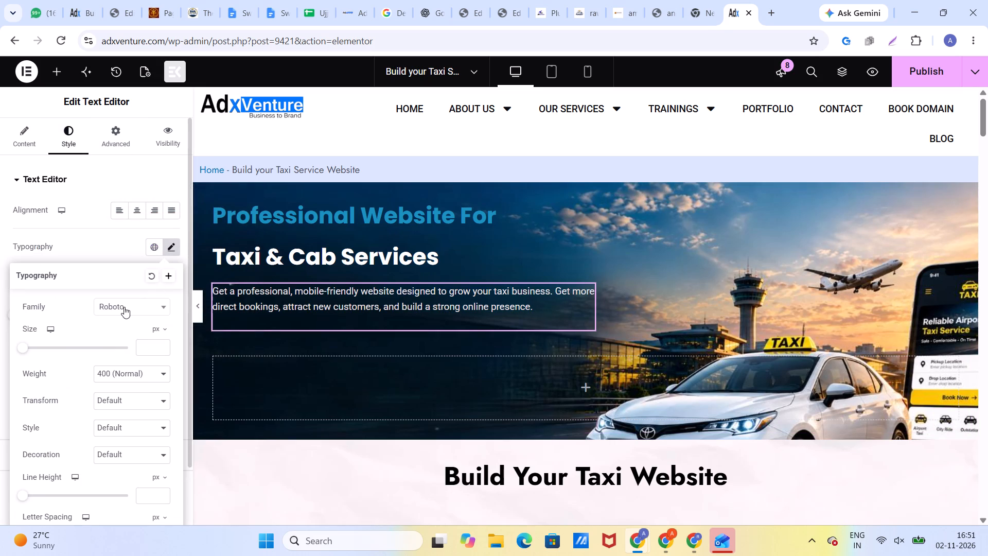
pyautogui.click(124, 307)
pyautogui.press('j')
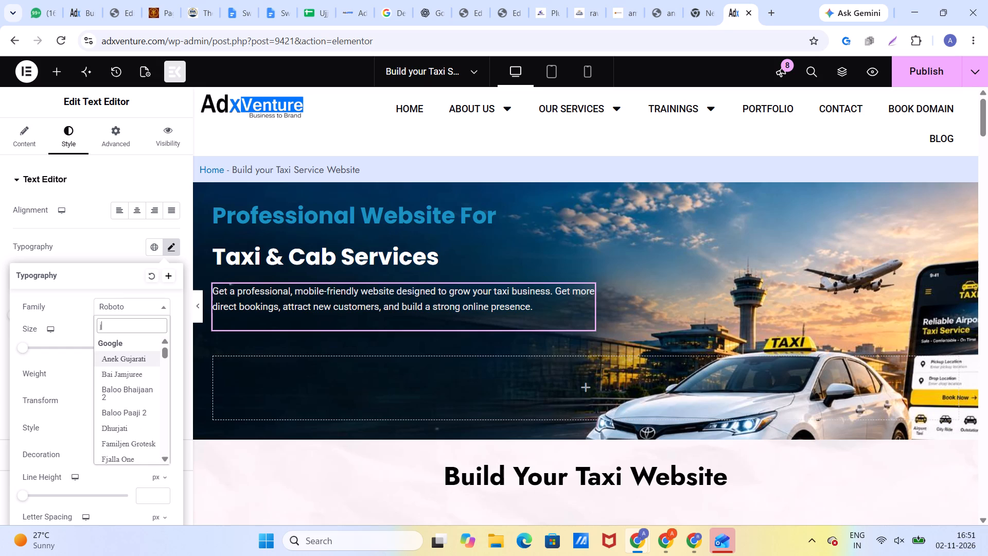
pyautogui.write('os')
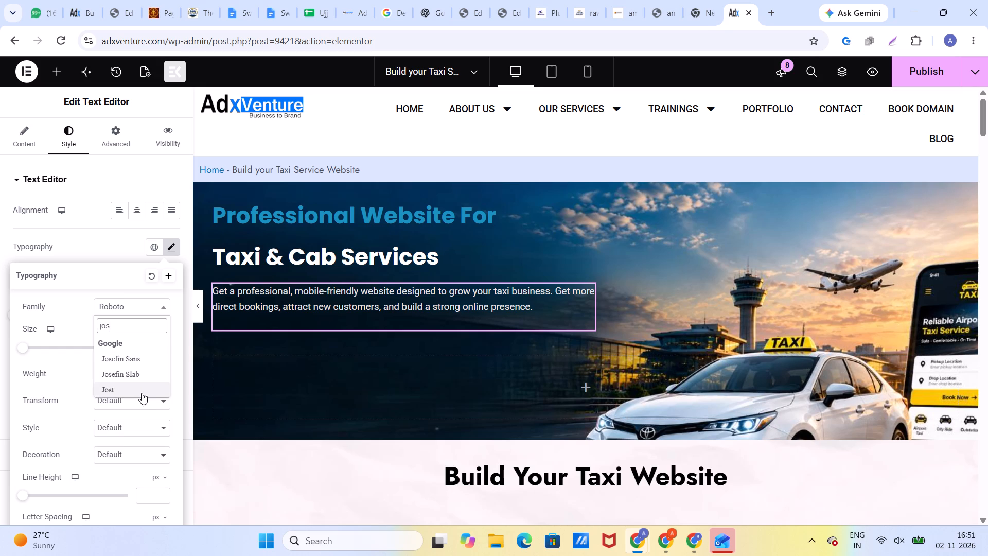
pyautogui.click(135, 392)
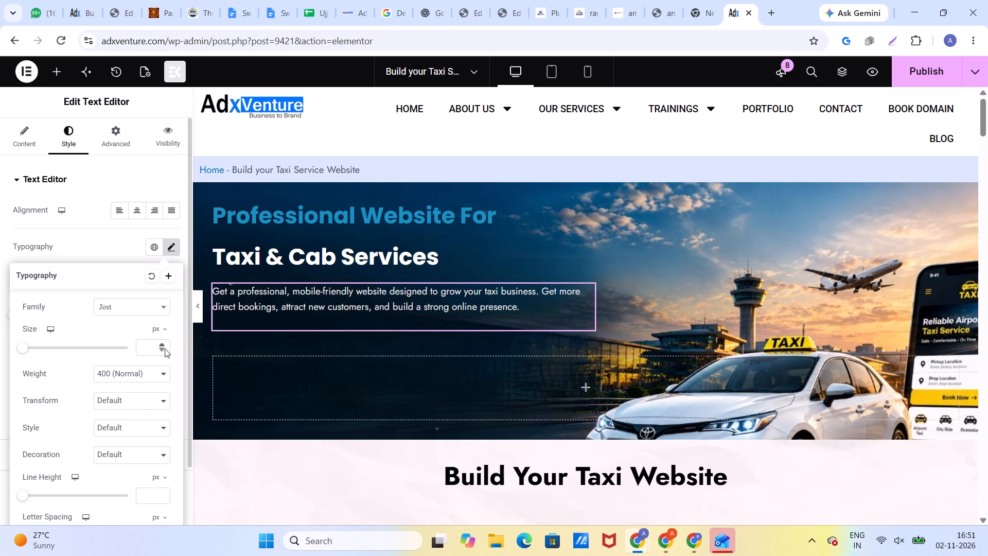
pyautogui.click(162, 345)
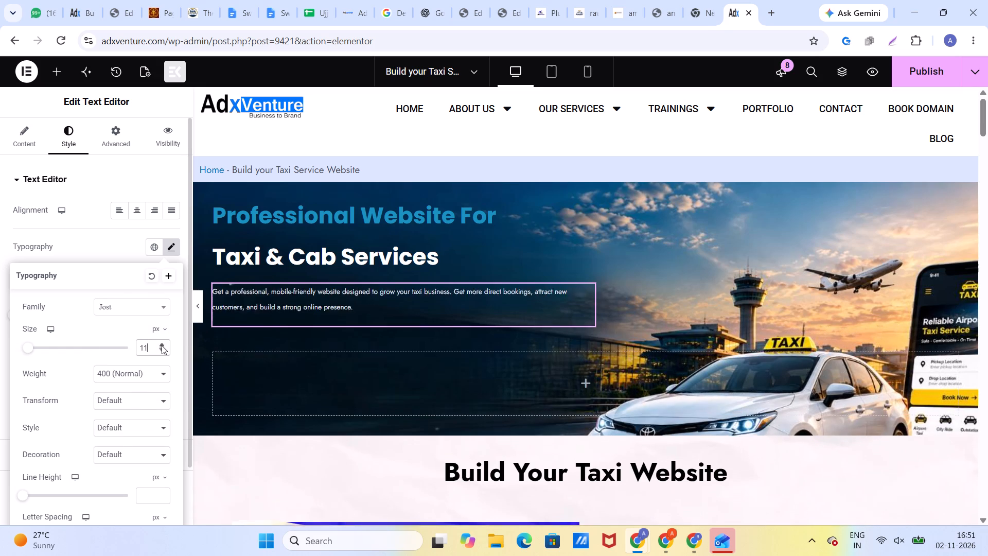
pyautogui.doubleClick(162, 345)
pyautogui.click(162, 345)
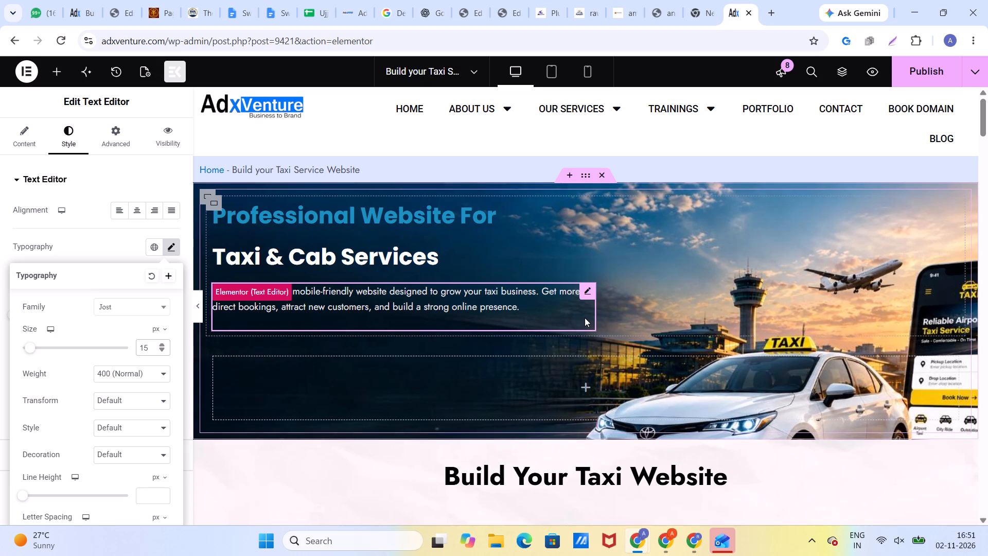
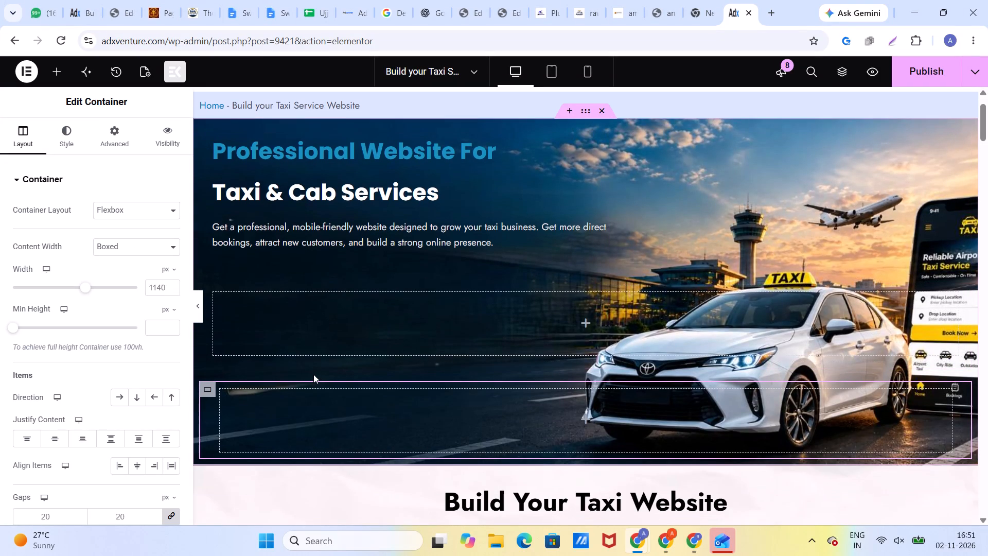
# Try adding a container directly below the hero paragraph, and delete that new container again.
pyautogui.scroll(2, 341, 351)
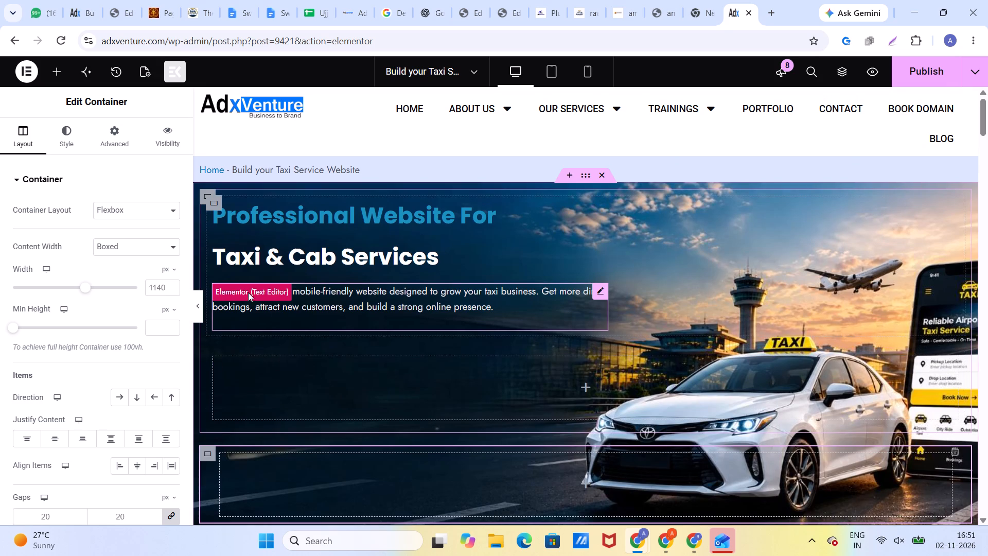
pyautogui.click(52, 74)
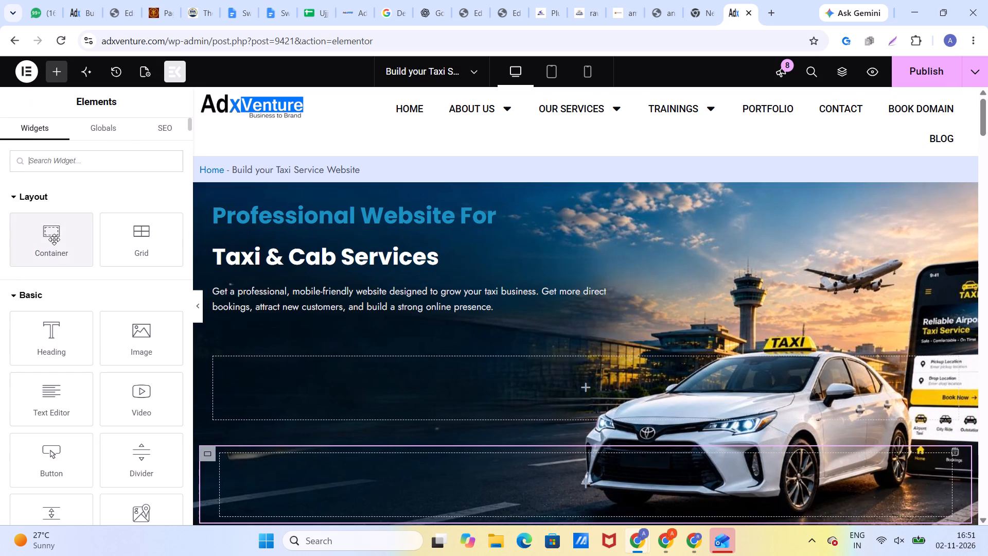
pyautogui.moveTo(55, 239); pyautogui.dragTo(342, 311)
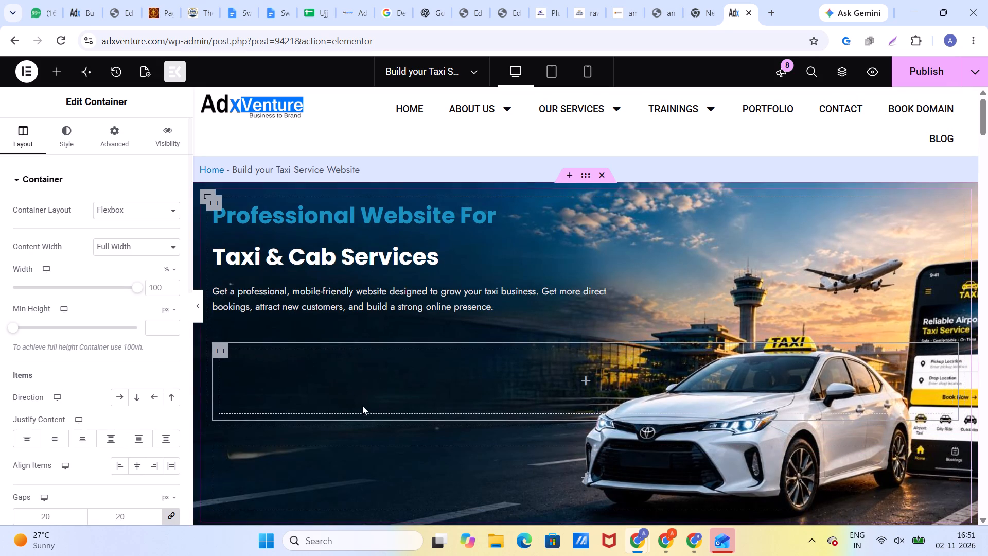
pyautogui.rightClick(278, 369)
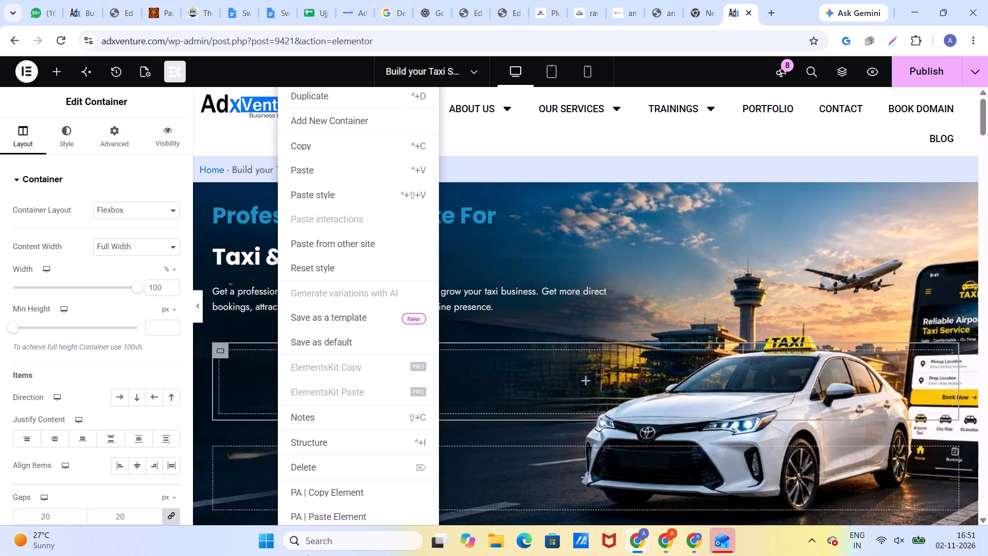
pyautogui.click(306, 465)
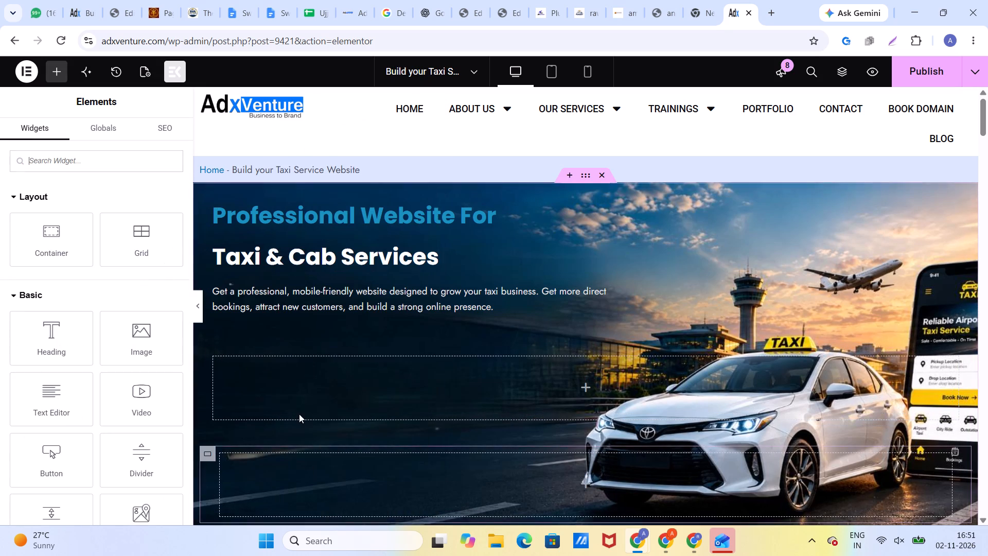
# Delete the upper of the two empty containers below the hero paragraph.
pyautogui.rightClick(275, 389)
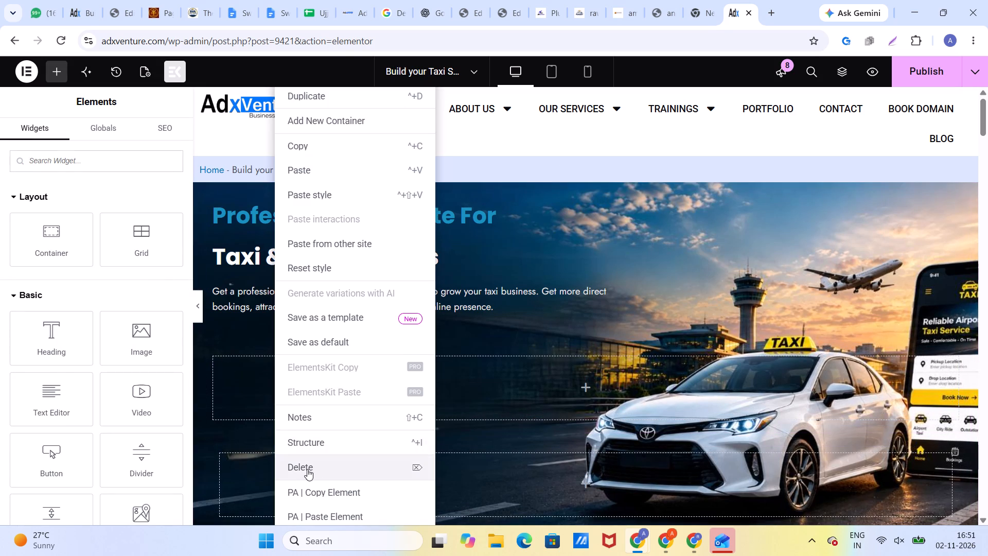
pyautogui.click(306, 470)
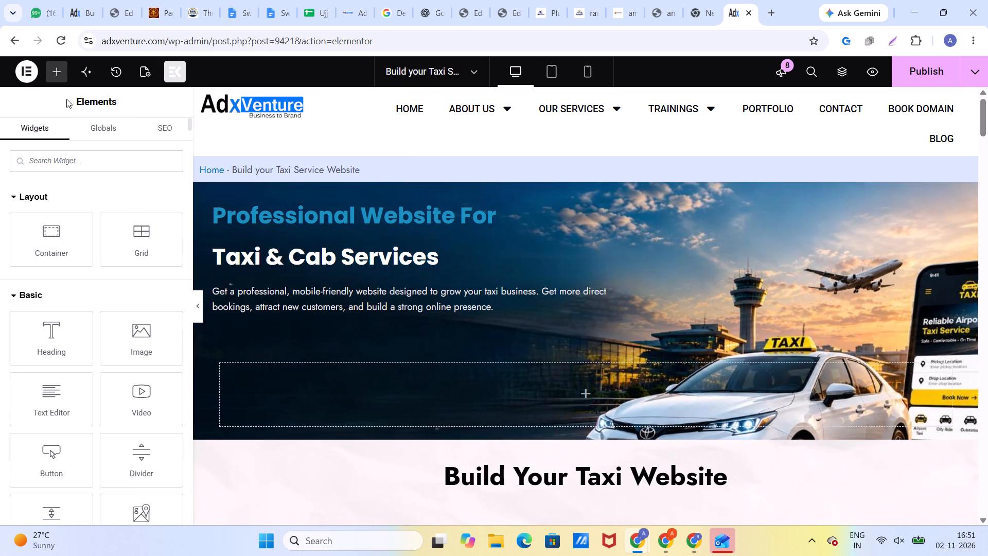
# Add a new container directly below the hero paragraph, inside the container that holds the hero text.
pyautogui.moveTo(51, 239); pyautogui.dragTo(323, 308)
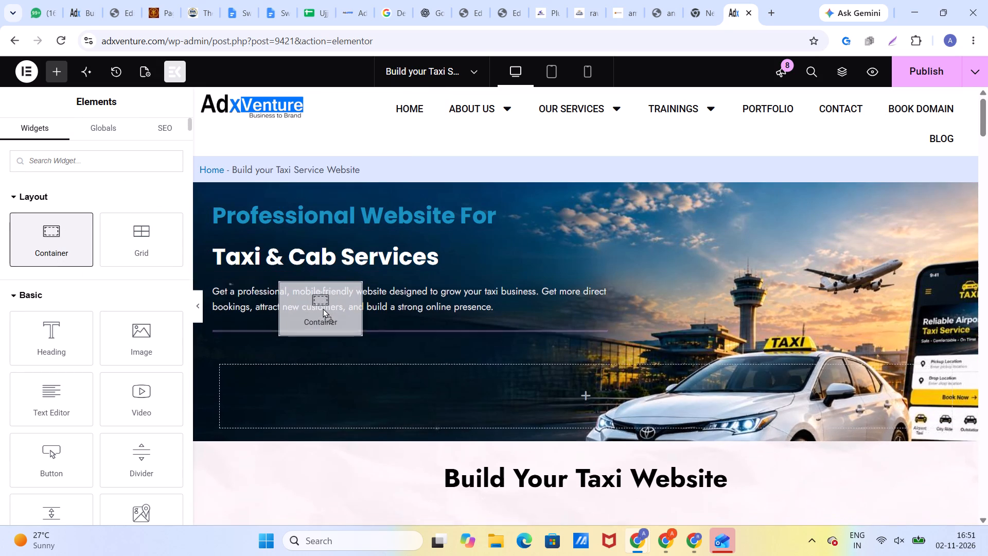
pyautogui.moveTo(323, 308); pyautogui.dragTo(322, 308)
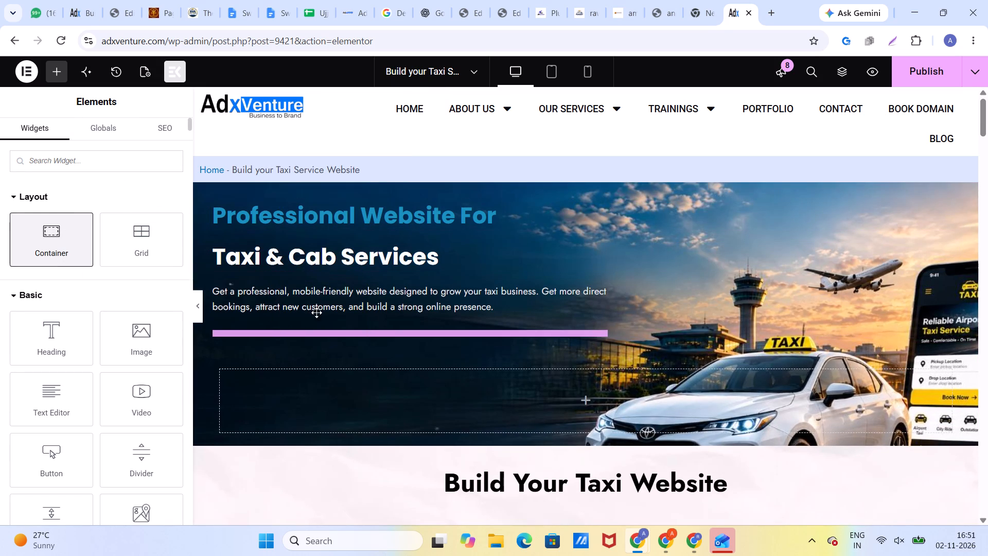
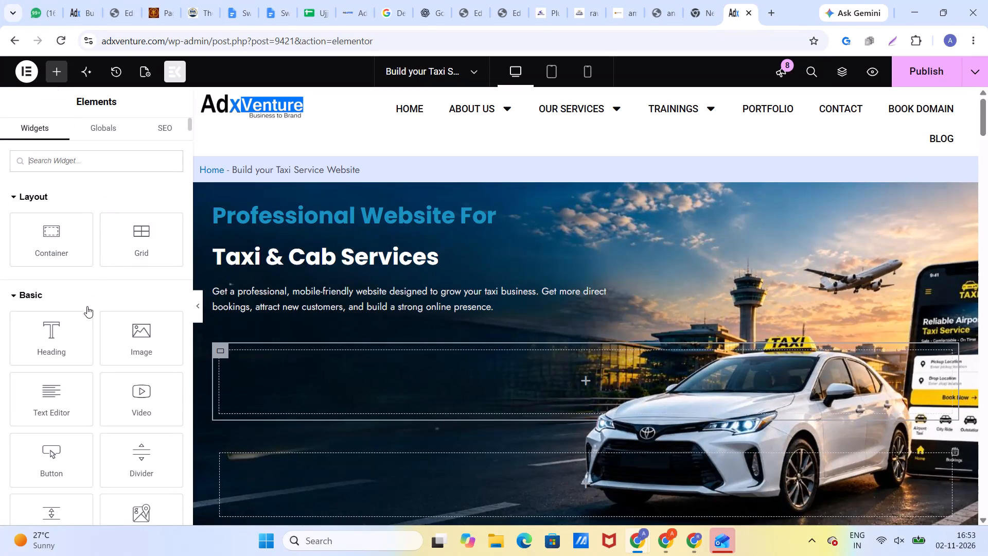
# Add an Icon List widget to the upper empty container directly below the hero paragraph.
pyautogui.scroll(-1, 80, 369)
pyautogui.scroll(2, 82, 345)
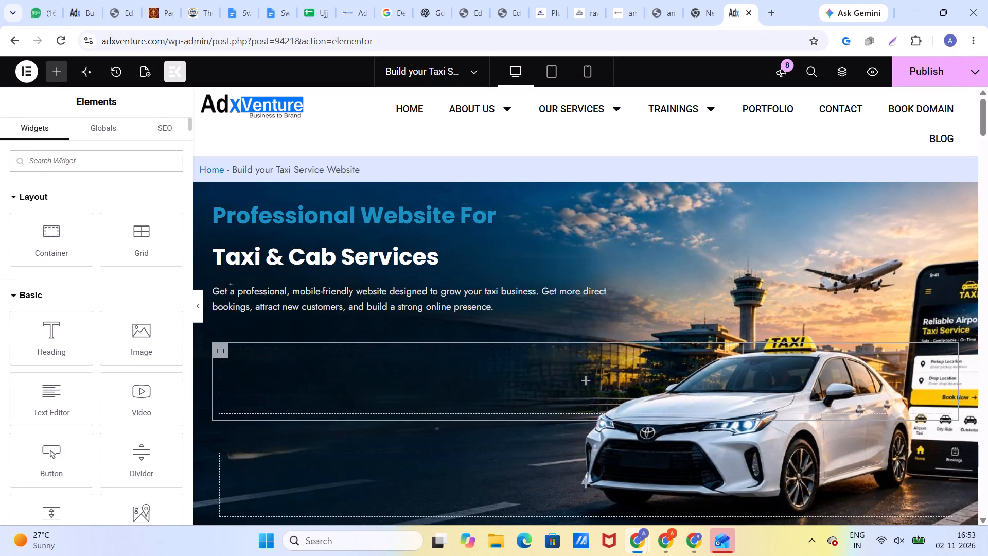
pyautogui.click(80, 158)
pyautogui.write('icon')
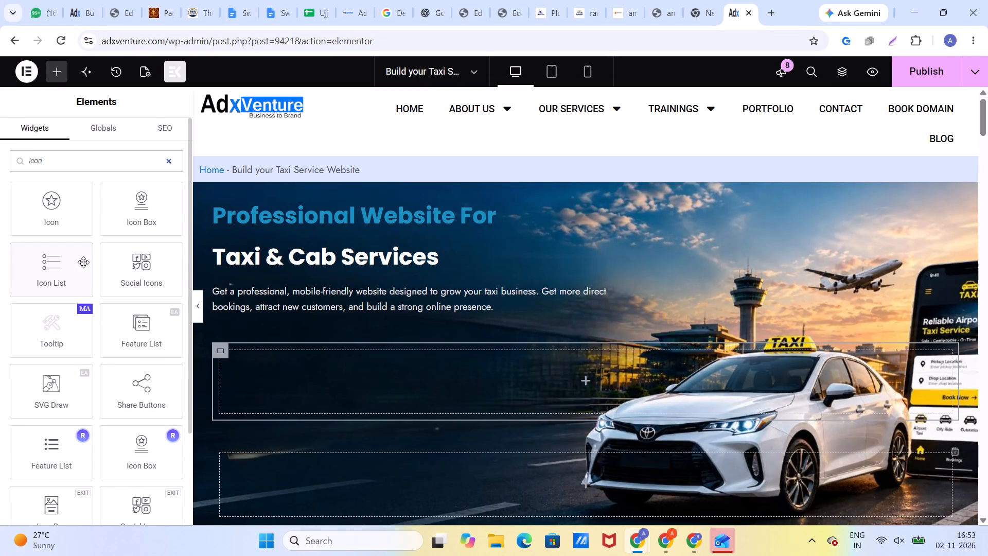
pyautogui.moveTo(64, 272); pyautogui.dragTo(264, 376)
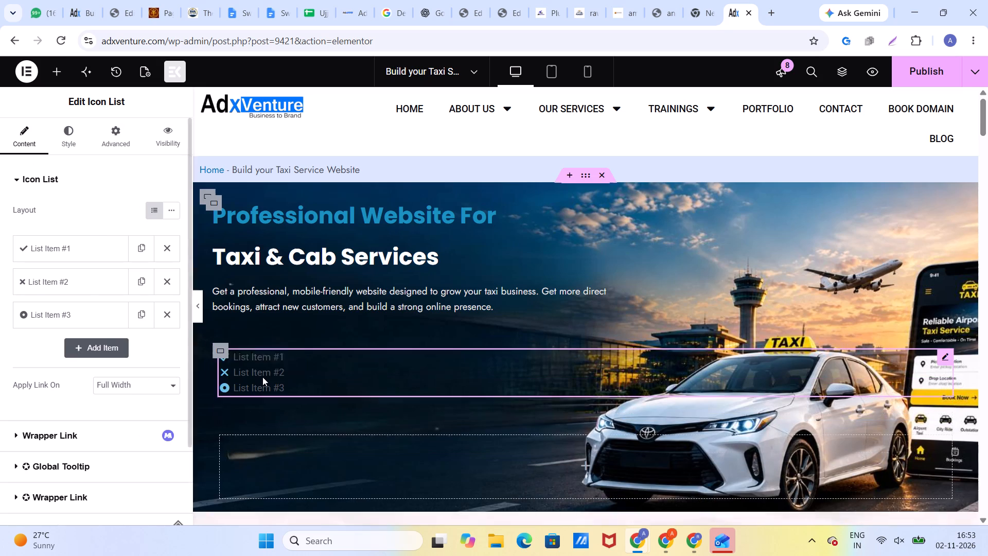
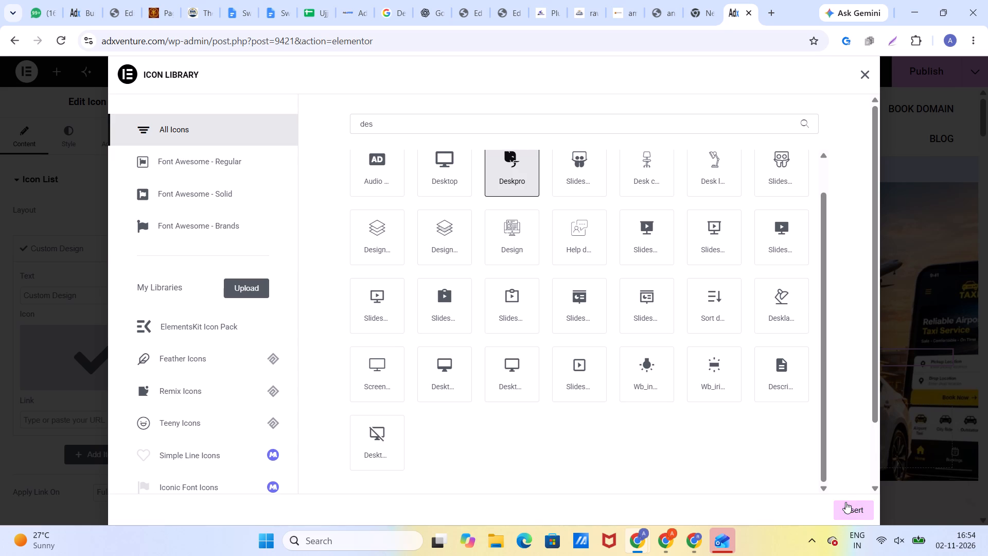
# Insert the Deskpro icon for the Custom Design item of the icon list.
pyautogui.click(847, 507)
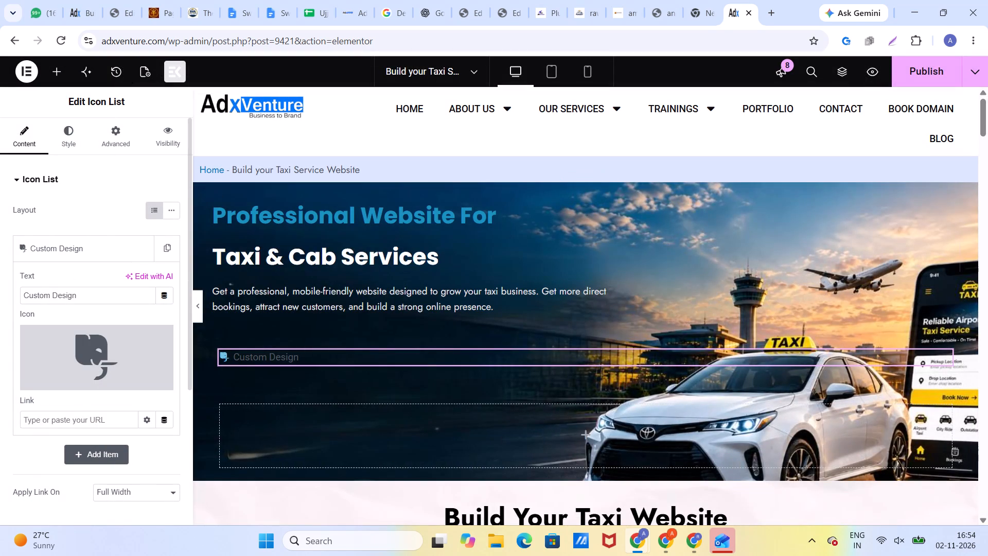
# Search the icon library for "desig" and set the Custom Design item's icon to Design 2.
pyautogui.click(98, 340)
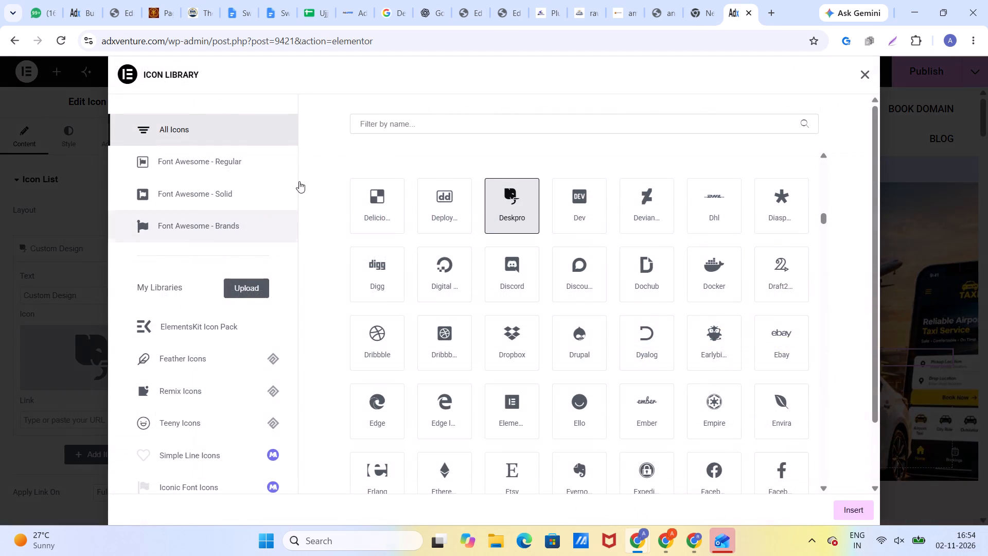
pyautogui.click(383, 124)
pyautogui.write('des')
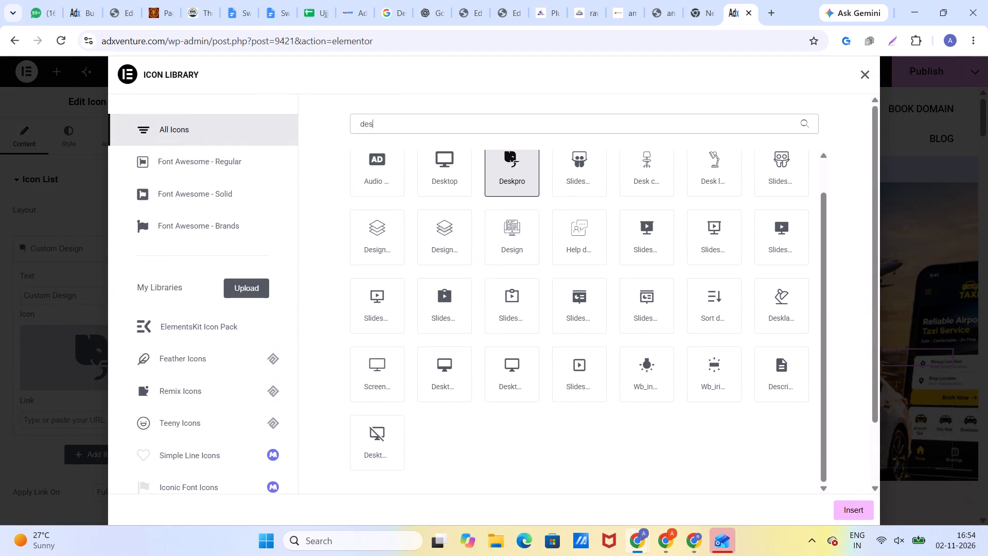
pyautogui.write('ig')
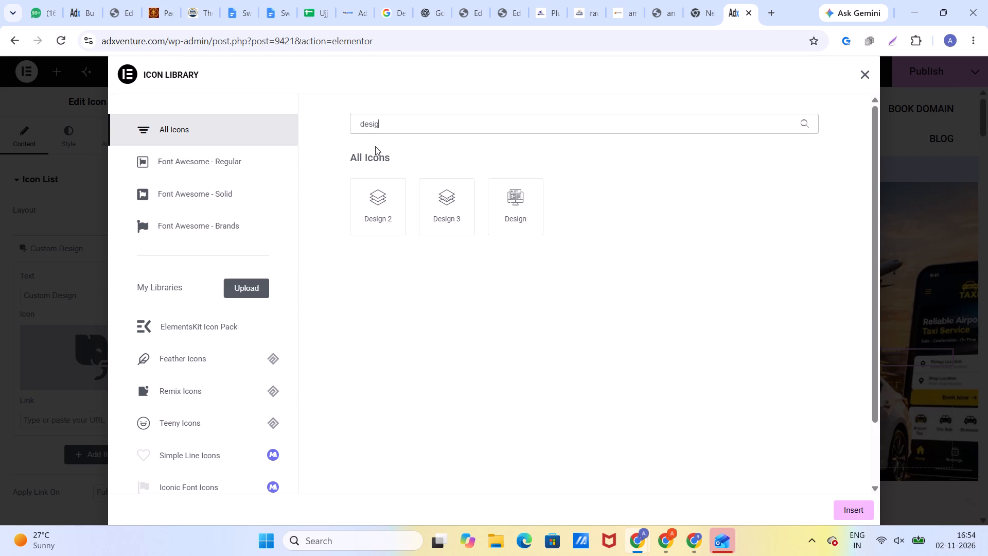
pyautogui.moveTo(383, 208); pyautogui.dragTo(392, 219)
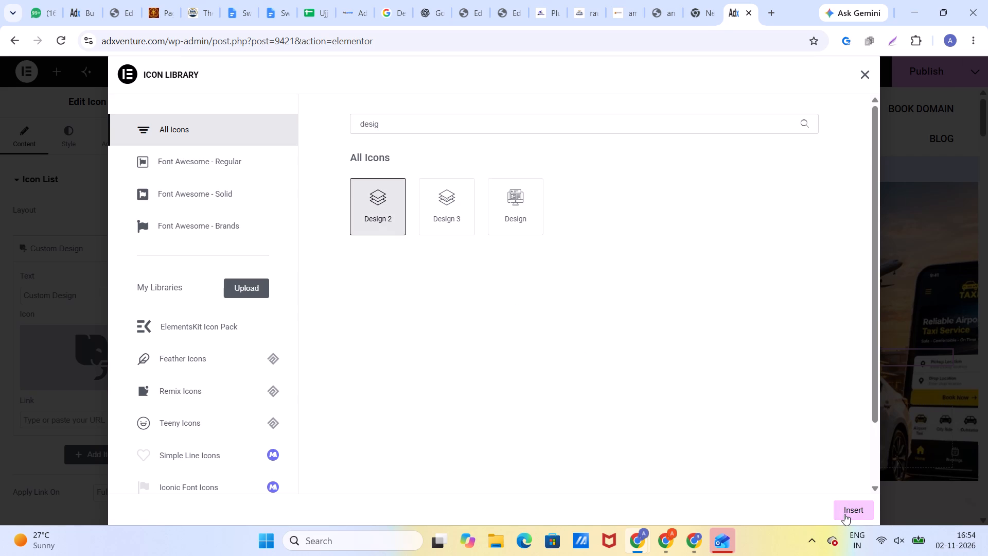
pyautogui.click(843, 514)
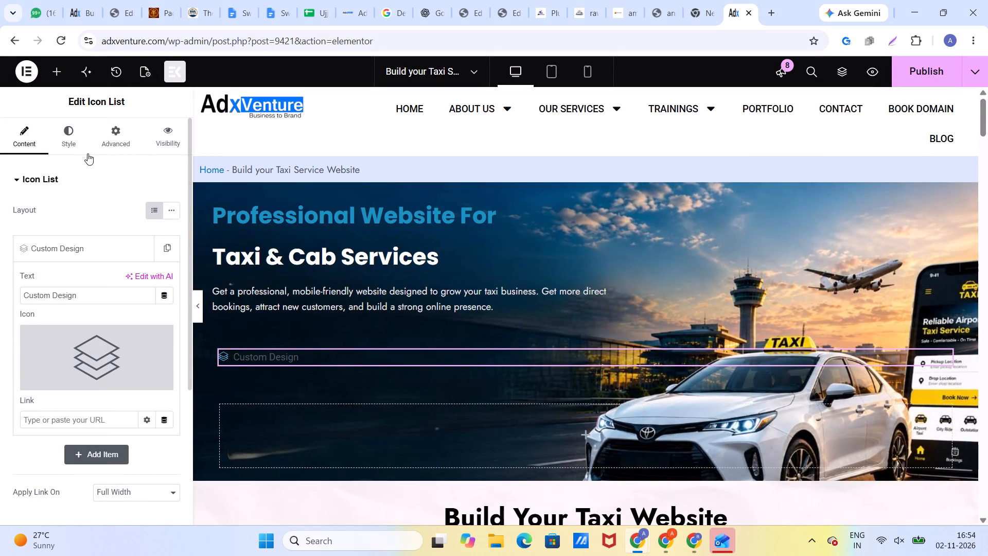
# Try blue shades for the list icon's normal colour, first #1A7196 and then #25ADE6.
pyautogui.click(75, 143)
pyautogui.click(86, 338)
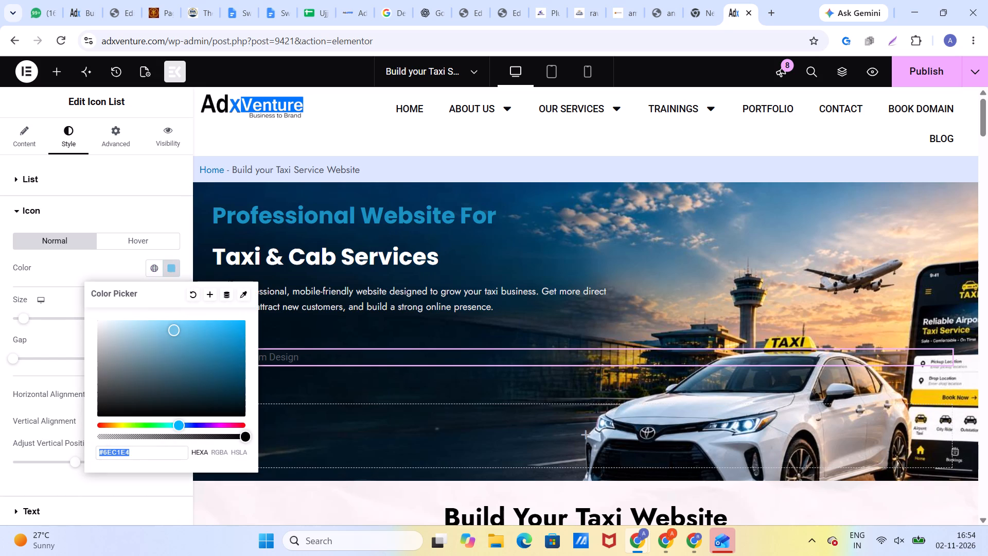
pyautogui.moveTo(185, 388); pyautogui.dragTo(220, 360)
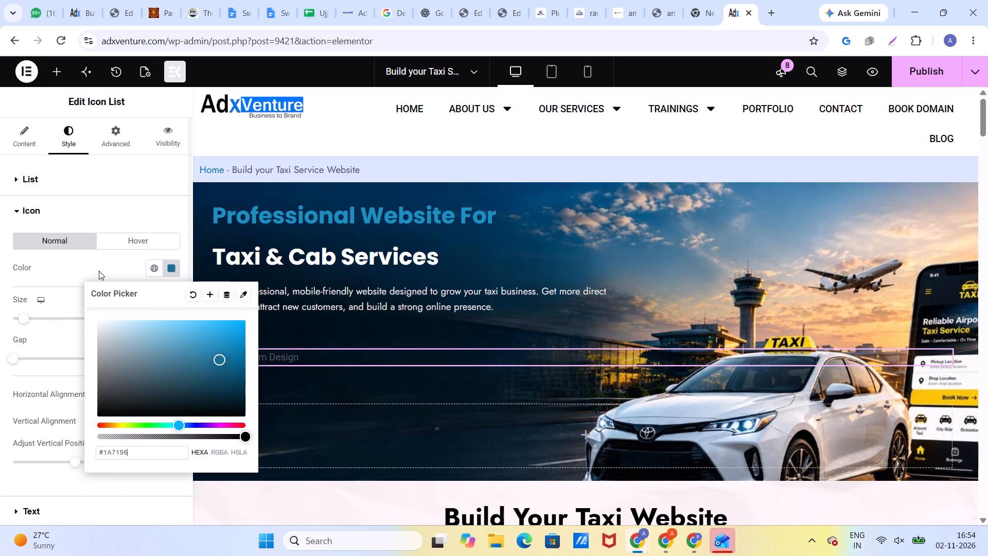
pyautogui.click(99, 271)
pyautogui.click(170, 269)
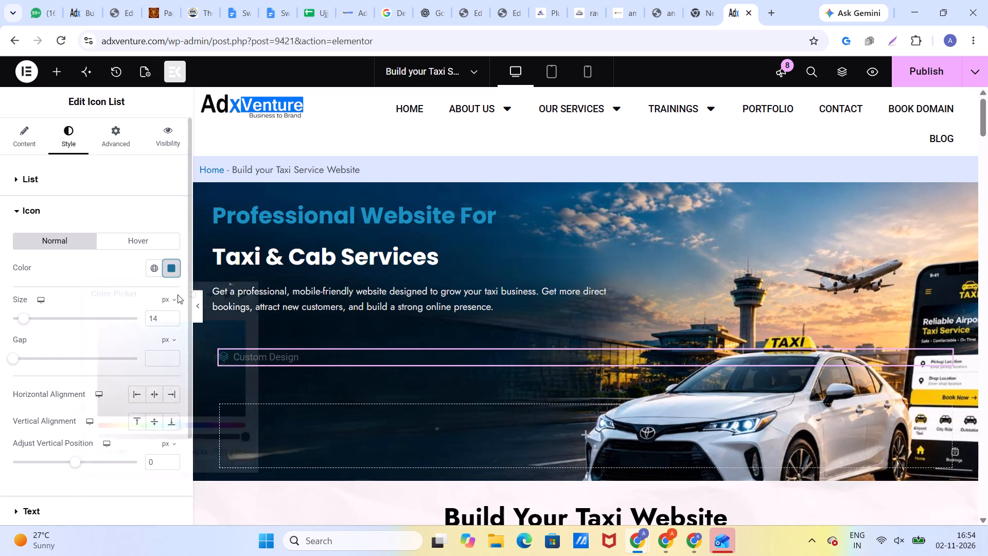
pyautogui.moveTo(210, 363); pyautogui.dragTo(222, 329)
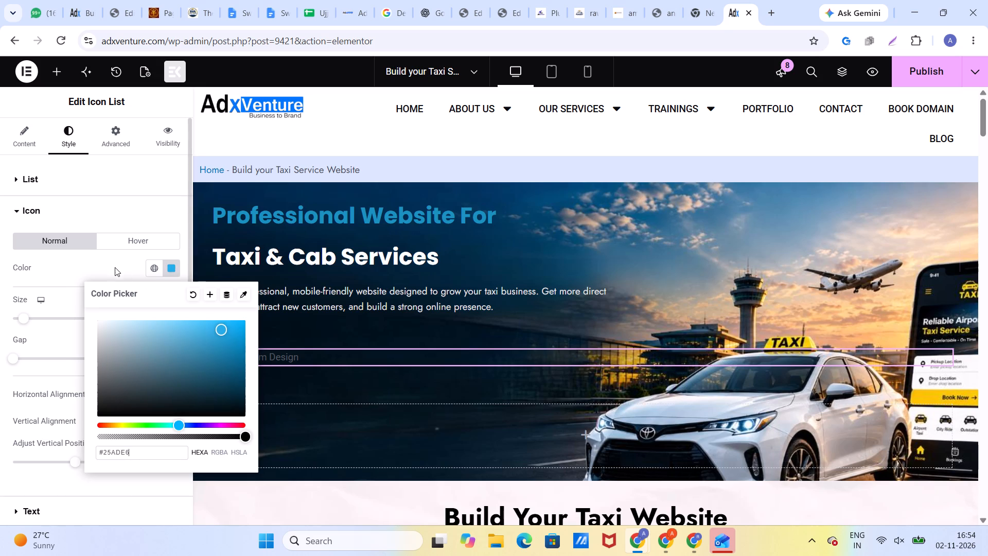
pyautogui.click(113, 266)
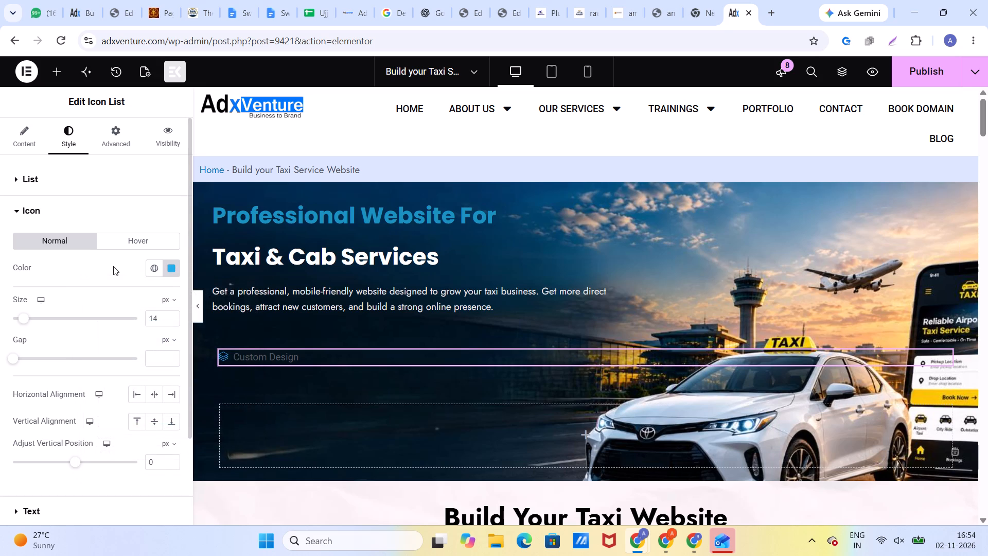
# Set the list icon's normal colour to bright yellow, #D1DB2A.
pyautogui.click(168, 268)
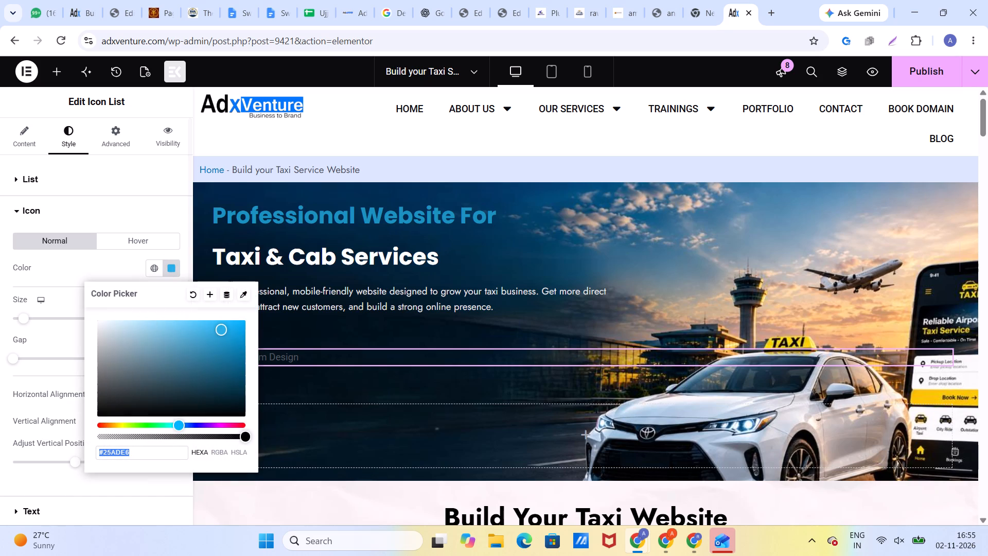
pyautogui.moveTo(144, 424); pyautogui.dragTo(123, 425)
pyautogui.moveTo(155, 375); pyautogui.dragTo(187, 373)
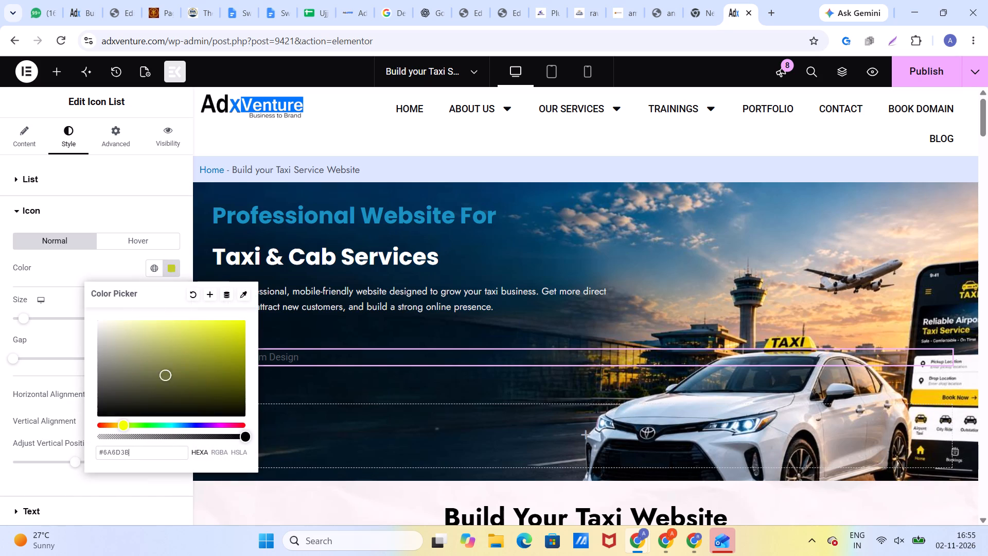
pyautogui.moveTo(187, 373); pyautogui.dragTo(215, 356)
pyautogui.click(63, 272)
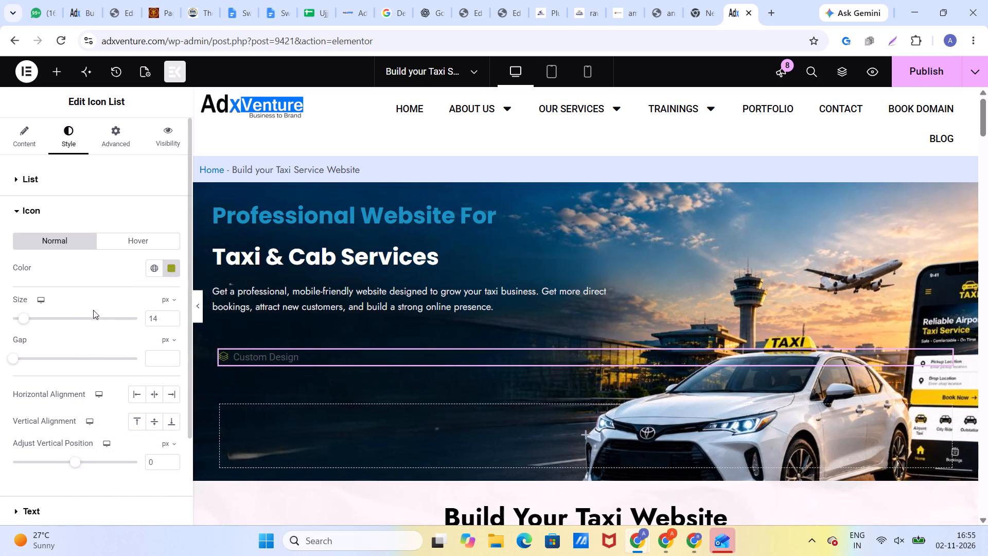
pyautogui.click(170, 268)
pyautogui.moveTo(175, 369); pyautogui.dragTo(170, 347)
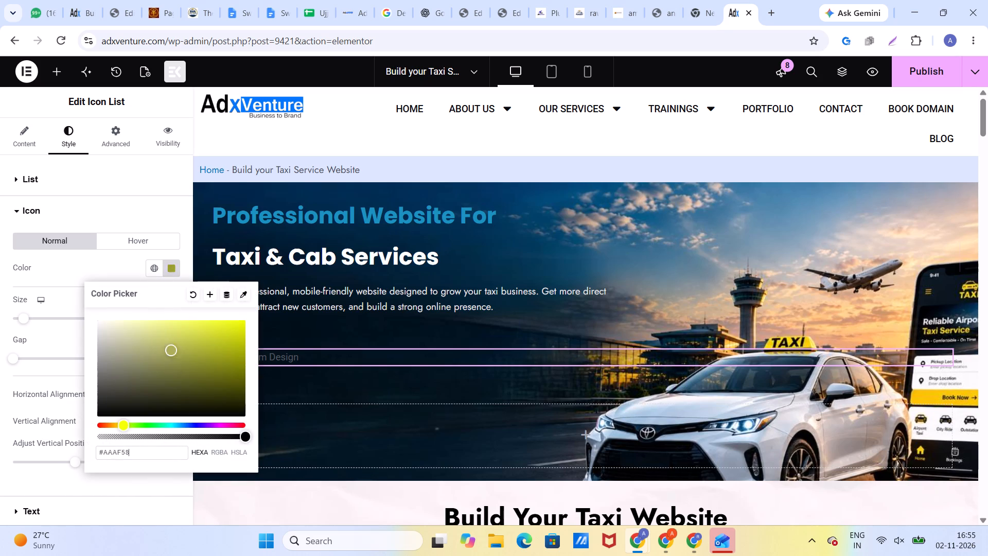
pyautogui.moveTo(170, 347); pyautogui.dragTo(217, 334)
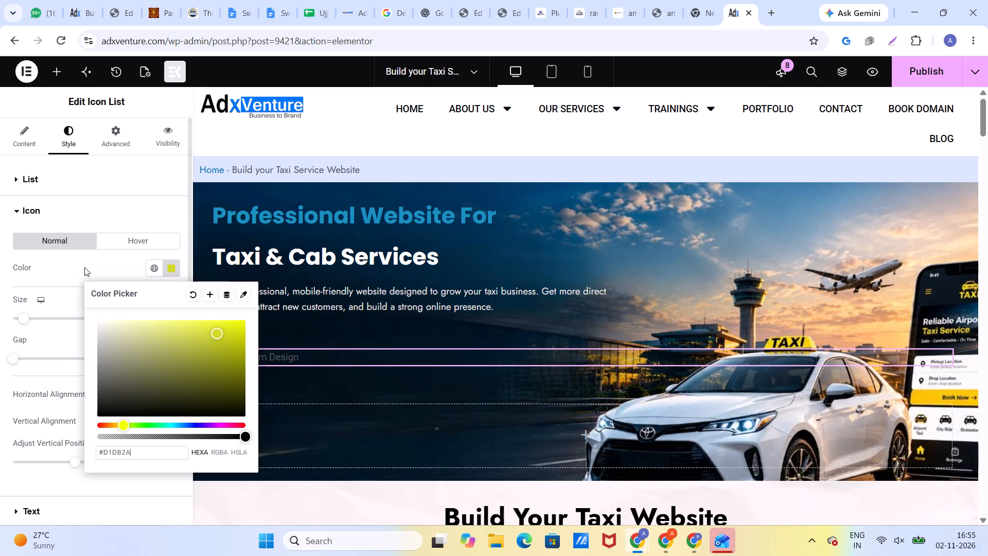
pyautogui.click(84, 267)
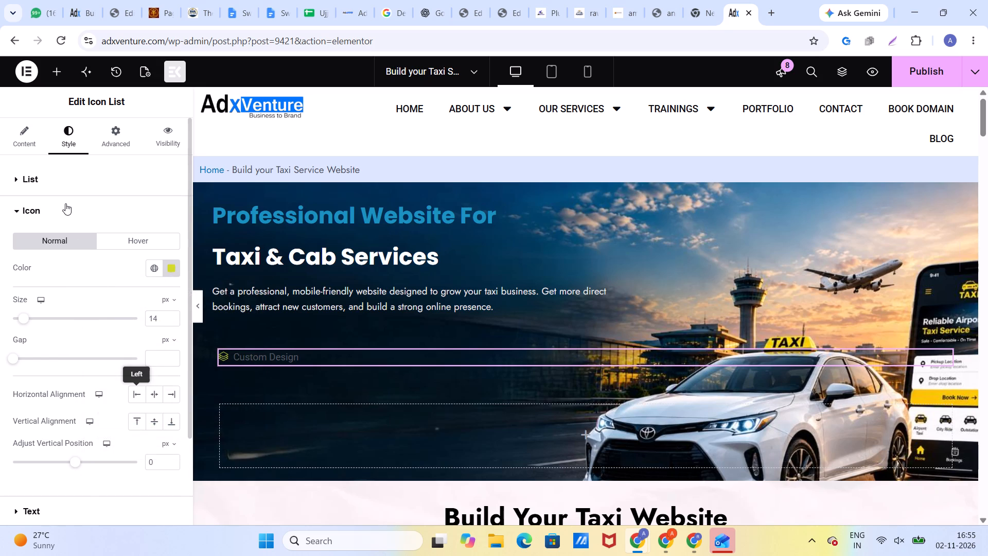
# Set the icon list text's font family to Poppins and give it a smaller font size.
pyautogui.click(62, 205)
pyautogui.click(54, 244)
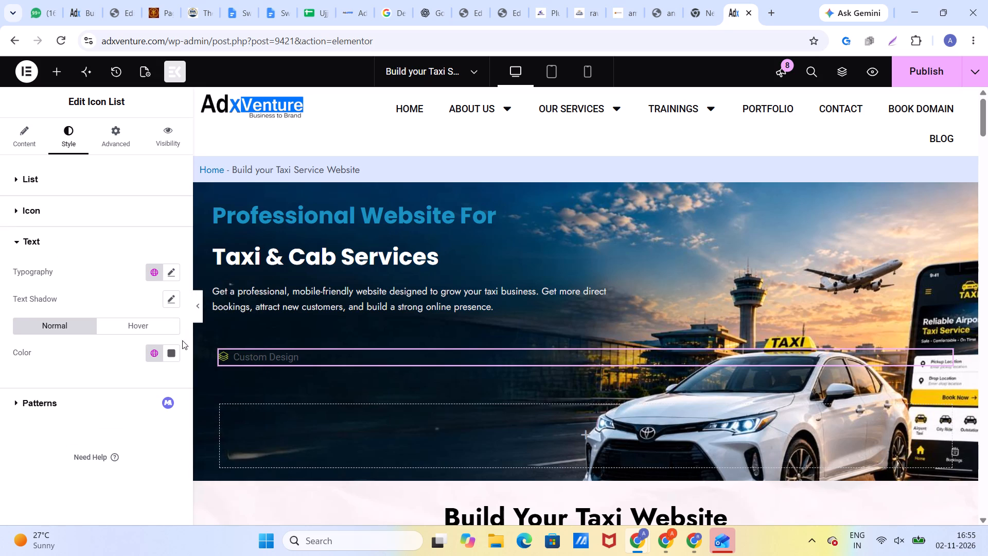
pyautogui.click(172, 270)
pyautogui.click(128, 328)
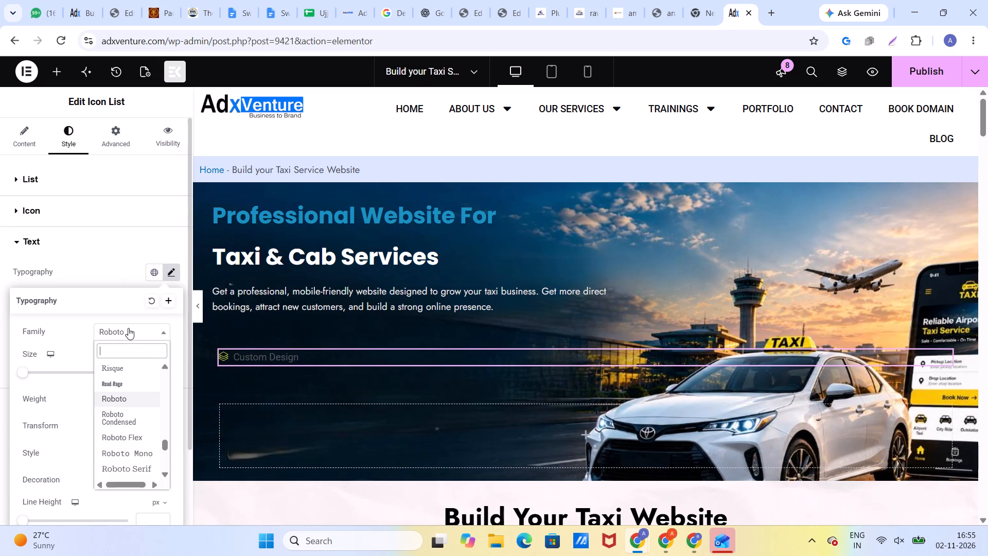
pyautogui.write('popp')
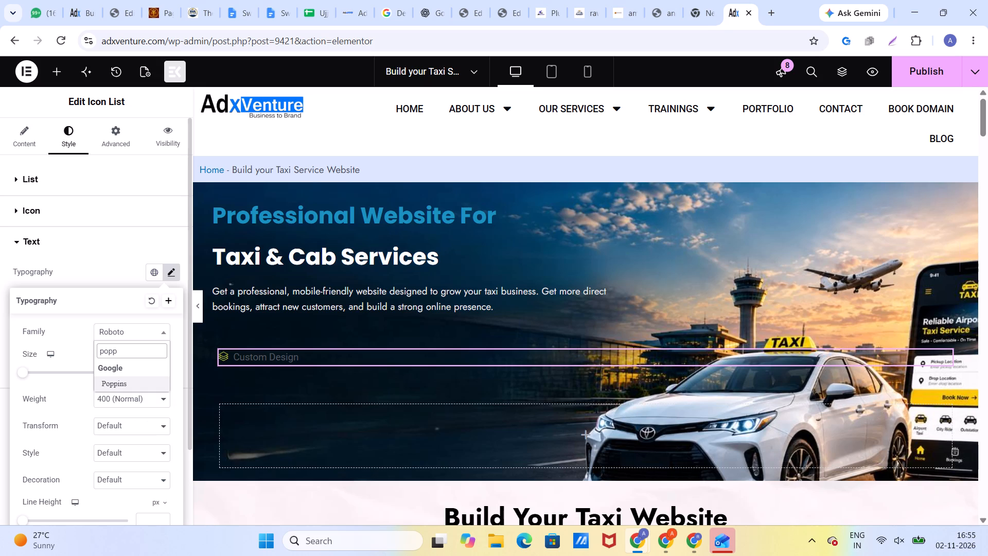
pyautogui.click(132, 382)
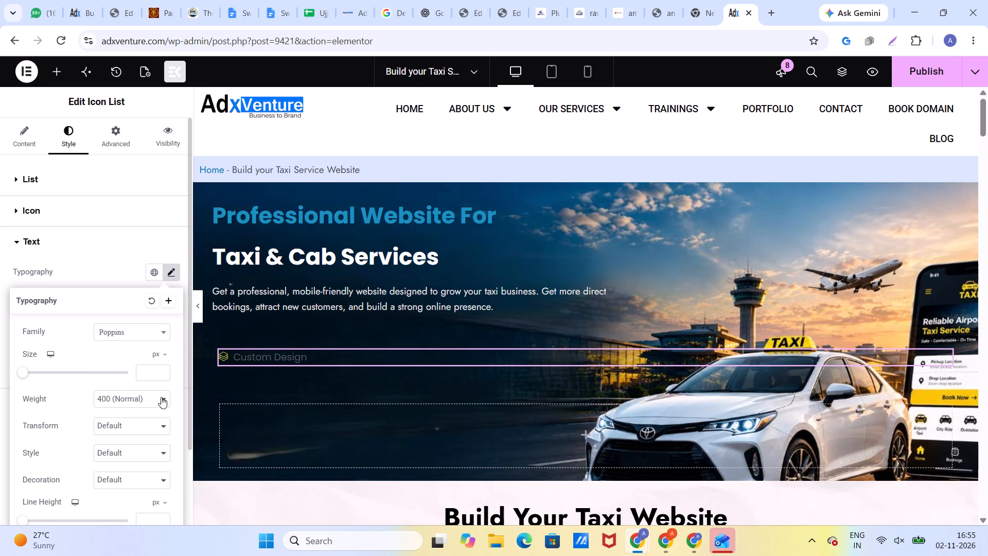
pyautogui.click(162, 371)
pyautogui.doubleClick(162, 371)
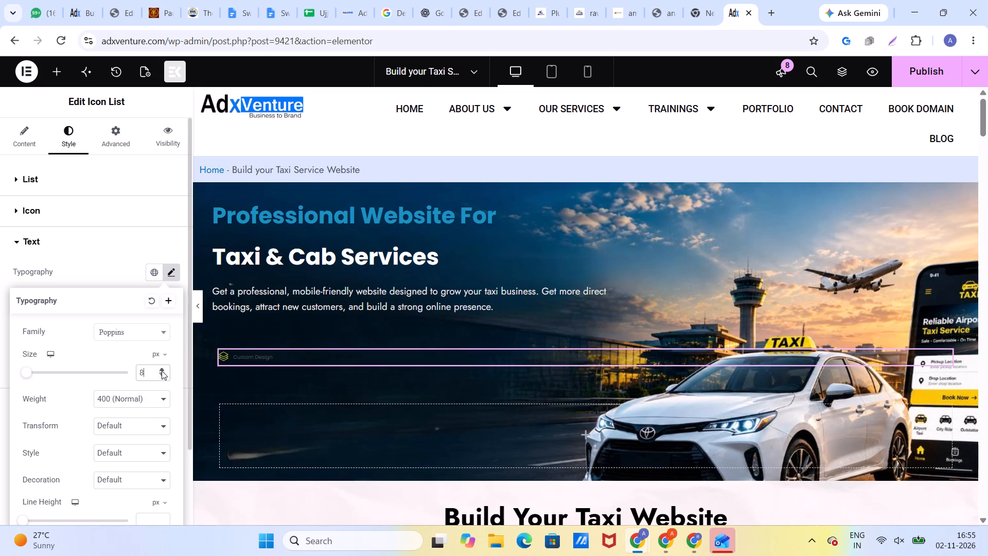
pyautogui.click(162, 371)
pyautogui.click(59, 247)
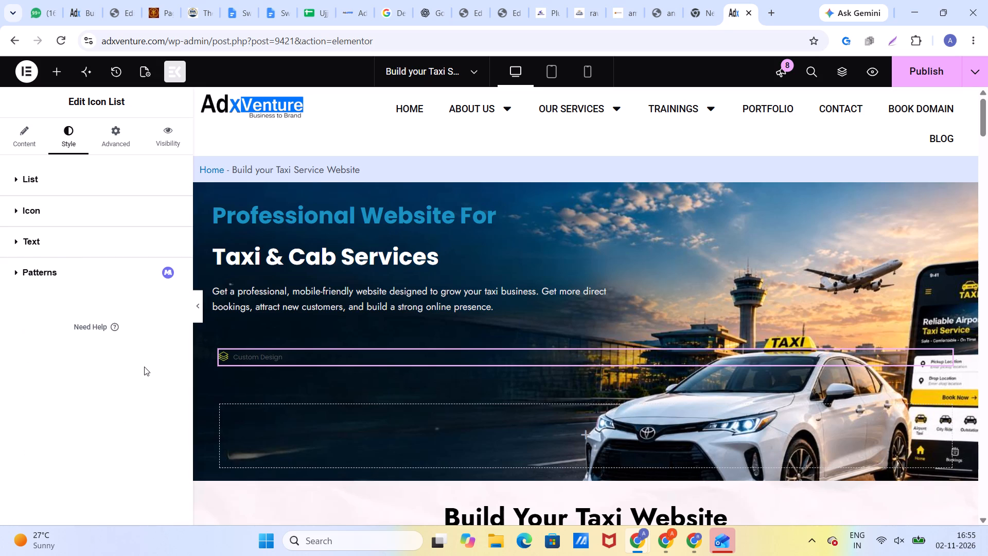
# Set the icon list text's normal colour to light grey, #DBDCDE.
pyautogui.click(71, 236)
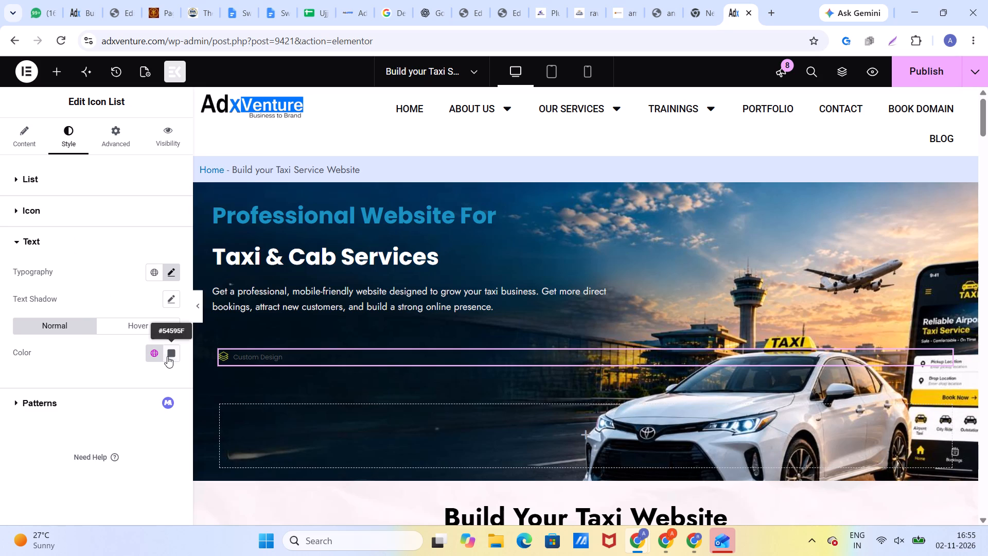
pyautogui.click(167, 356)
pyautogui.moveTo(127, 259); pyautogui.dragTo(104, 205)
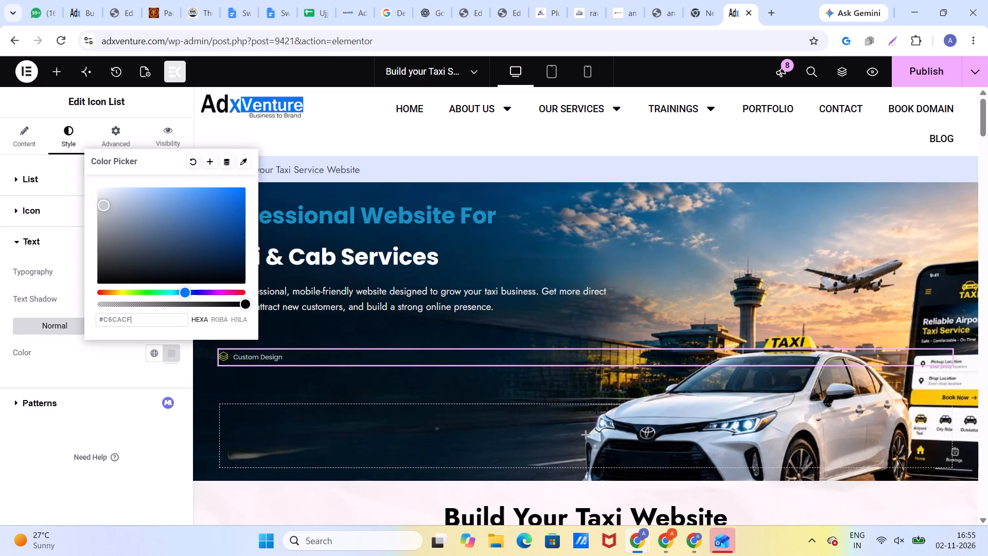
pyautogui.moveTo(104, 205); pyautogui.dragTo(100, 200)
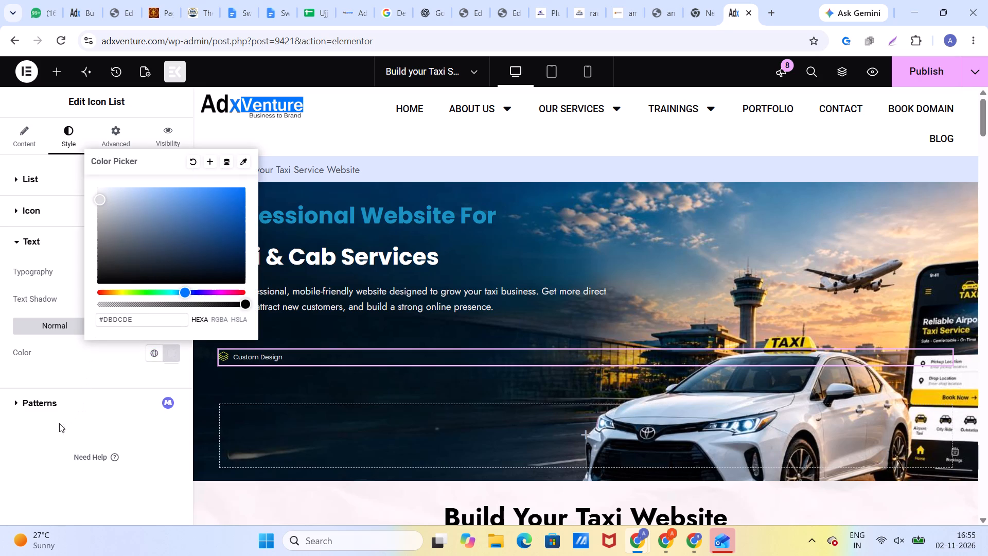
pyautogui.click(55, 425)
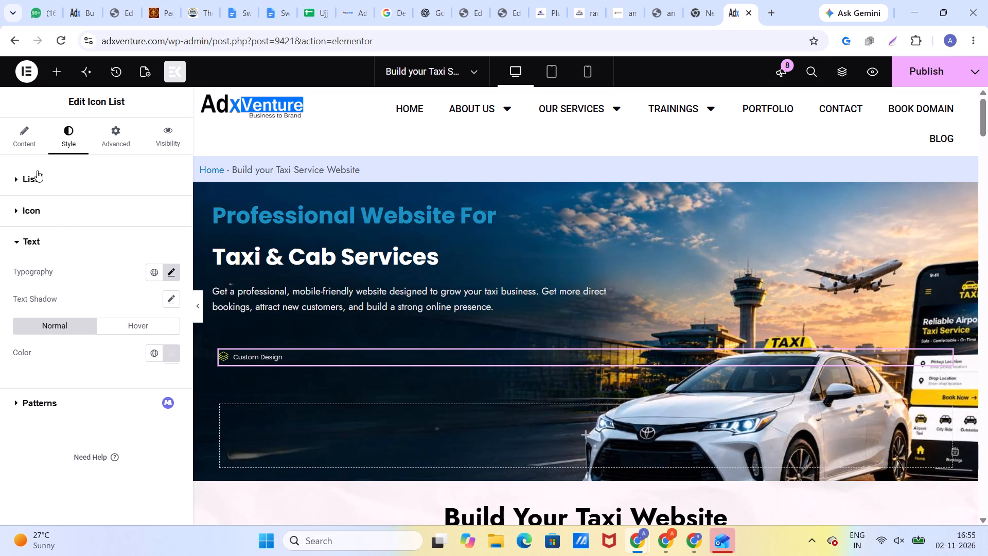
# Set the icon list's alignment to left after trying center.
pyautogui.click(26, 134)
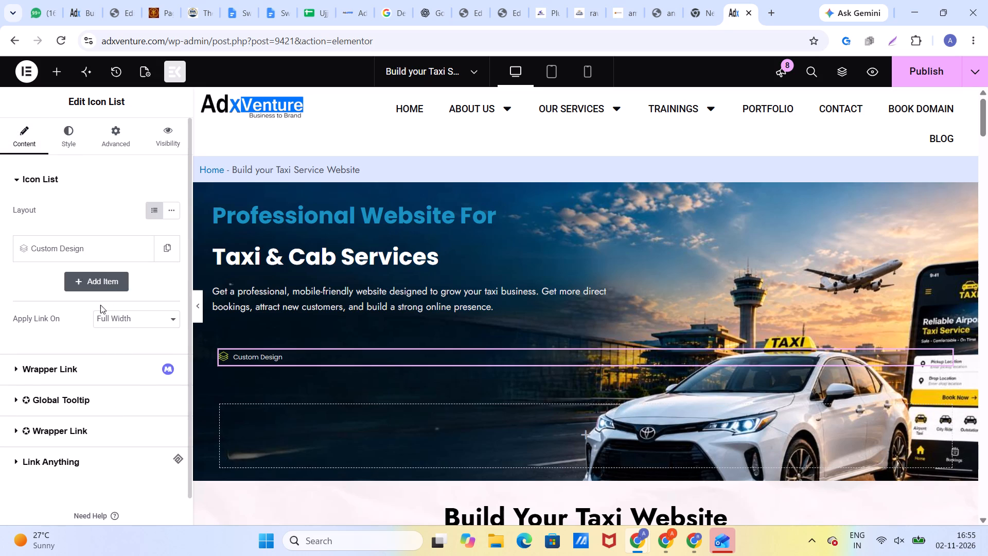
pyautogui.click(78, 253)
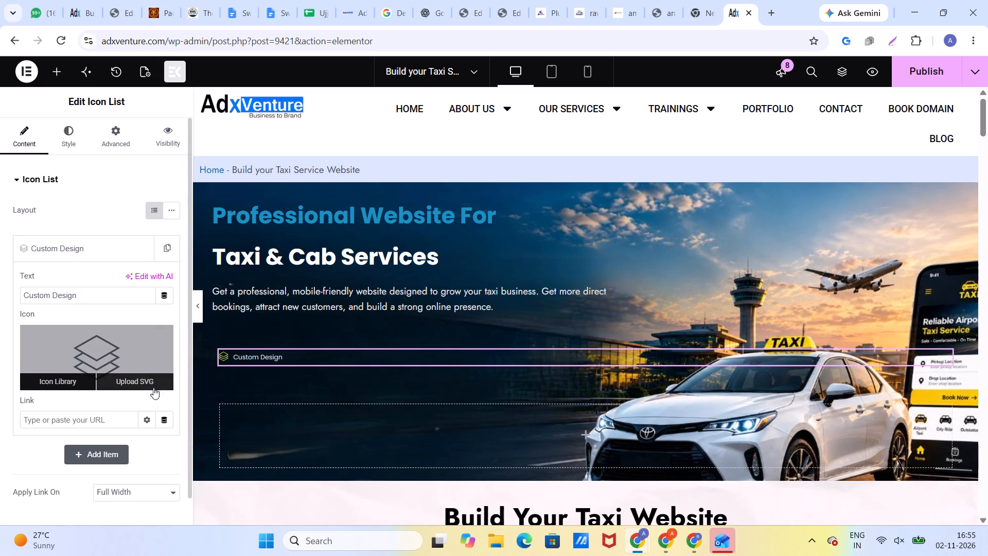
pyautogui.click(64, 144)
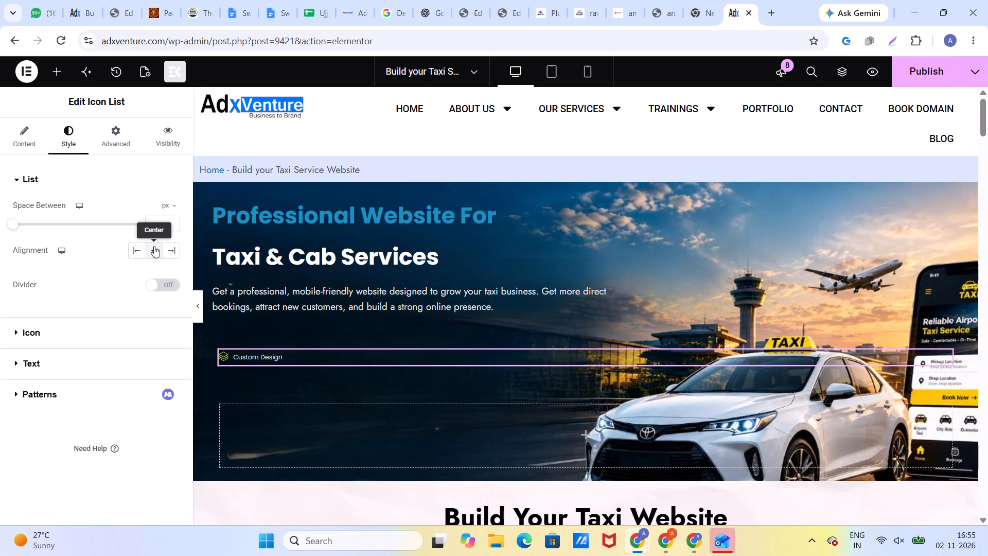
pyautogui.click(155, 248)
pyautogui.click(142, 251)
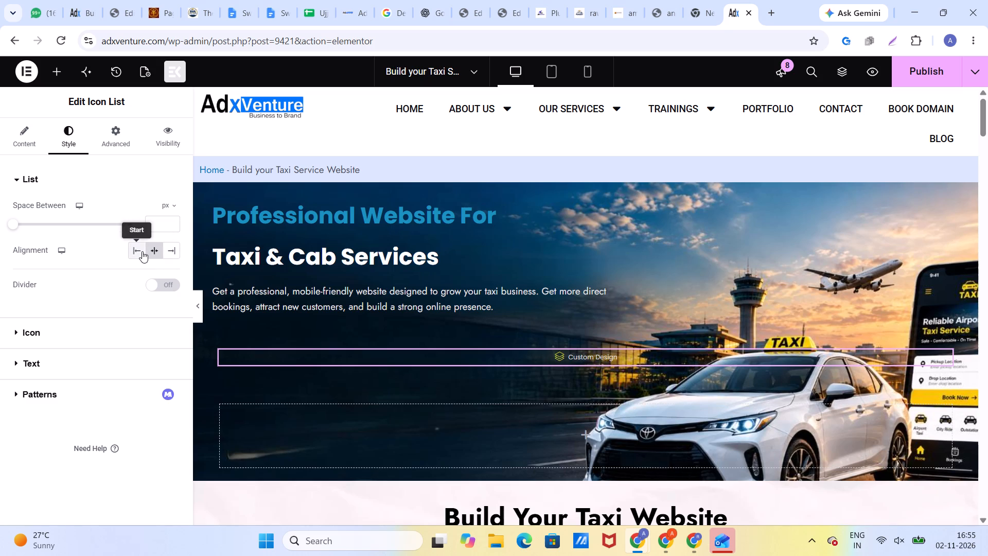
# Set the list icon's horizontal alignment to right.
pyautogui.click(92, 331)
pyautogui.click(171, 397)
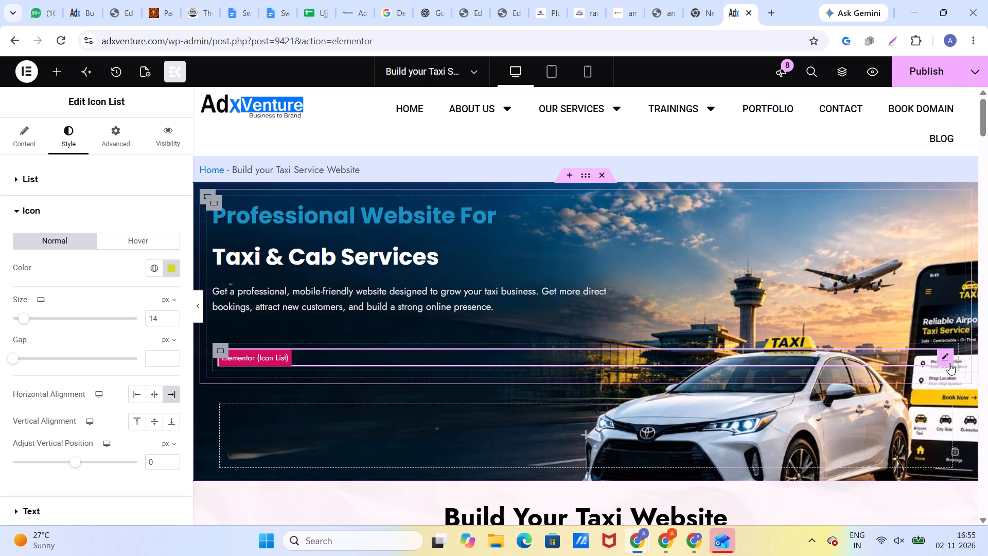
# Narrow the icon list widget below the hero paragraph until it just fits the Custom Design item.
pyautogui.moveTo(953, 366); pyautogui.dragTo(929, 367)
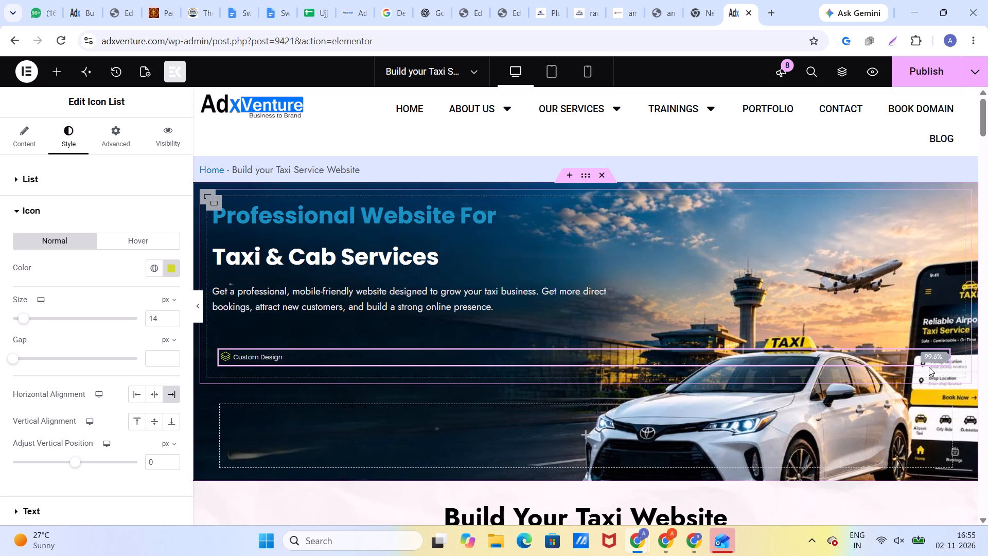
pyautogui.moveTo(929, 367); pyautogui.dragTo(295, 362)
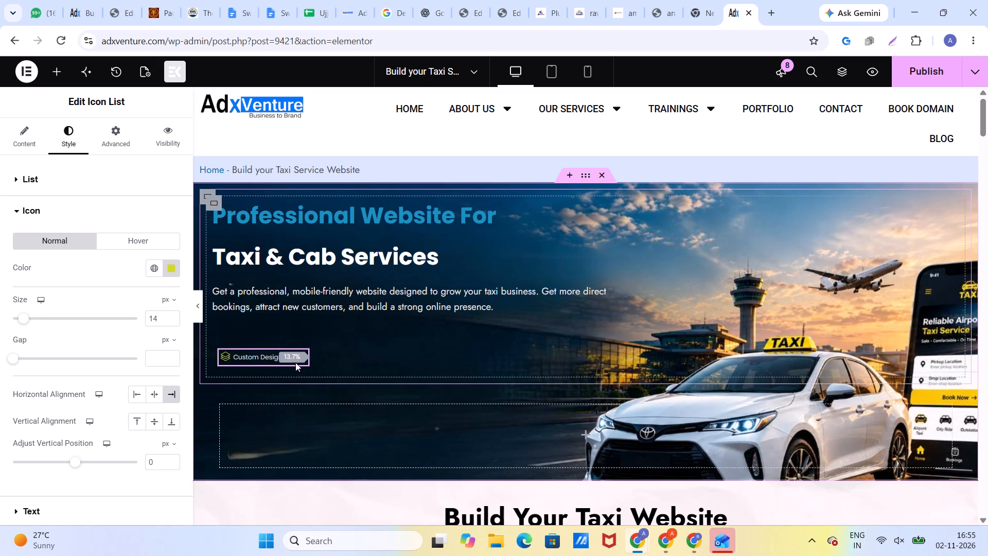
pyautogui.moveTo(295, 362); pyautogui.dragTo(288, 360)
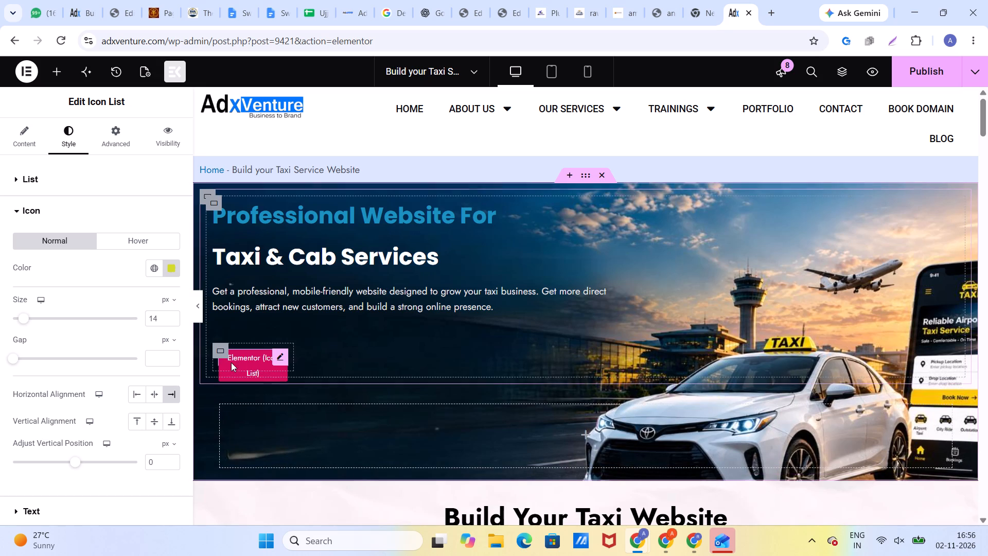
# Resize the container holding the Custom Design icon list to about 12.21% width.
pyautogui.click(278, 356)
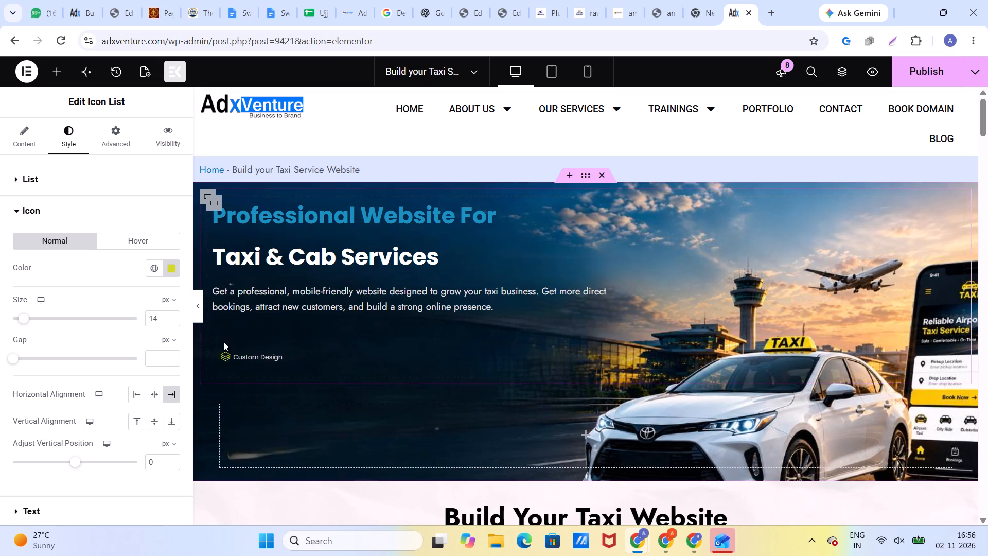
pyautogui.click(222, 345)
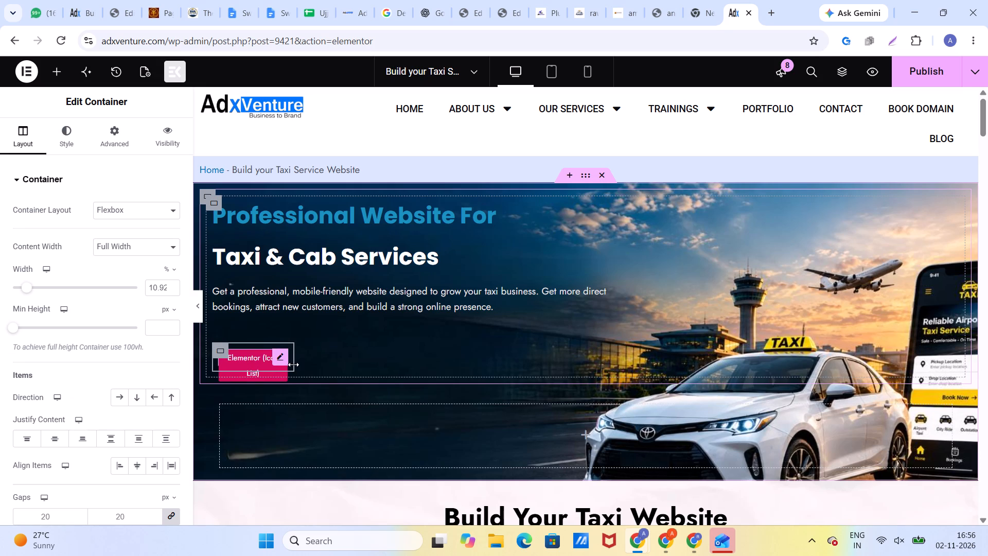
pyautogui.moveTo(293, 364); pyautogui.dragTo(470, 361)
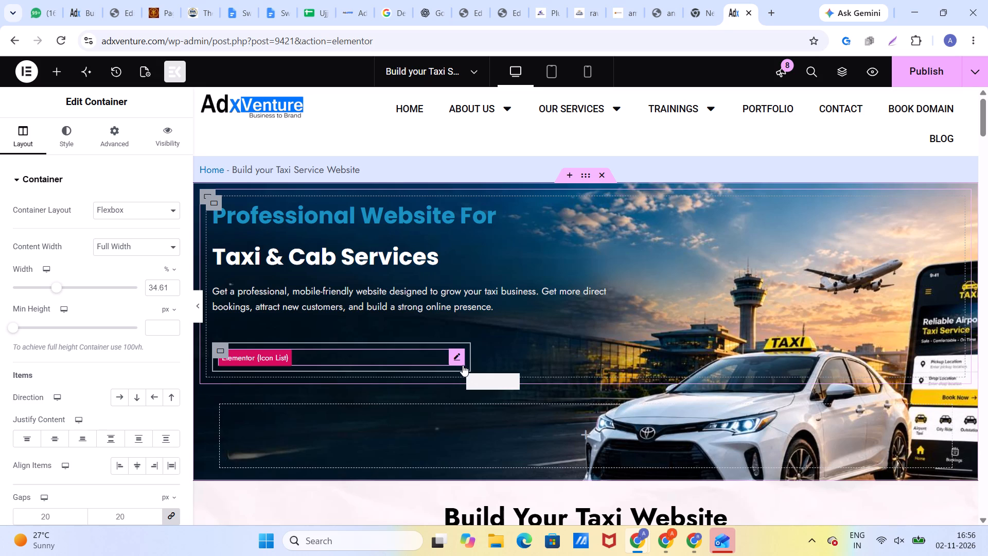
pyautogui.moveTo(470, 366); pyautogui.dragTo(503, 365)
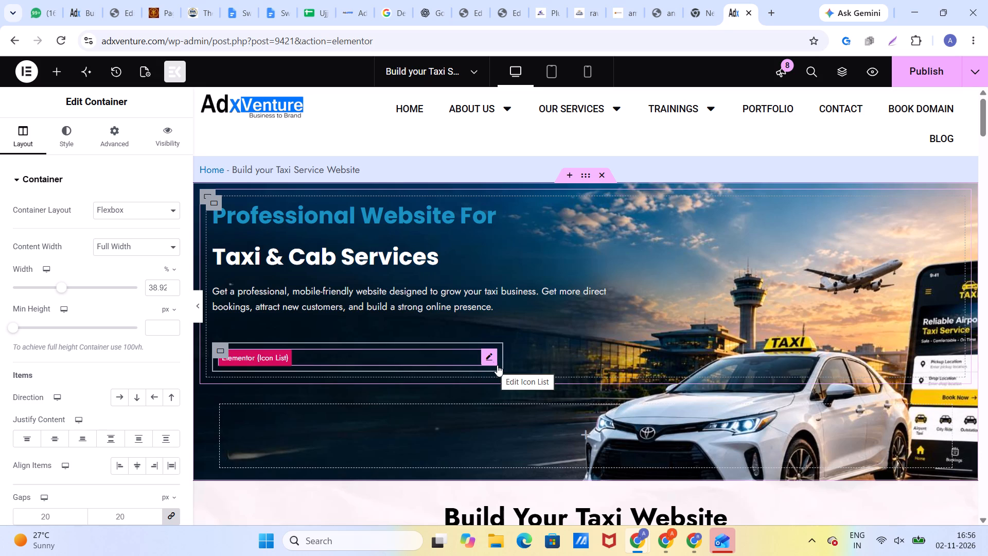
pyautogui.moveTo(497, 364); pyautogui.dragTo(367, 368)
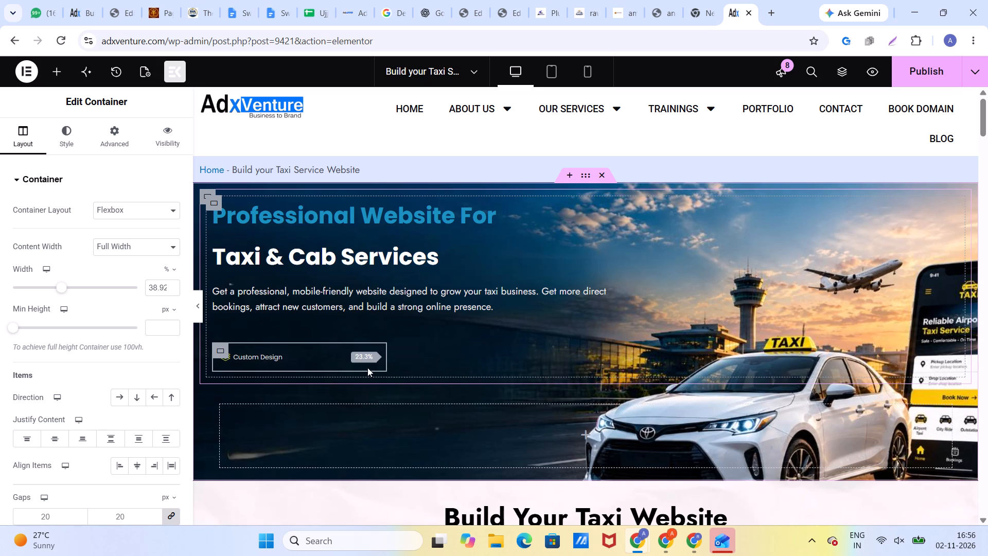
pyautogui.moveTo(367, 368); pyautogui.dragTo(297, 377)
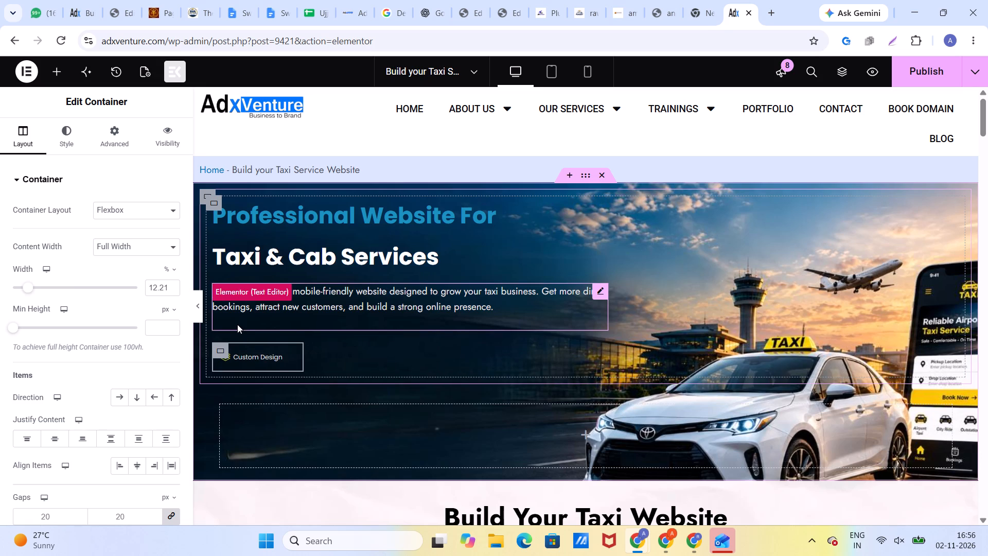
# Add a new full-width container between the hero paragraph and the Custom Design container.
pyautogui.click(52, 75)
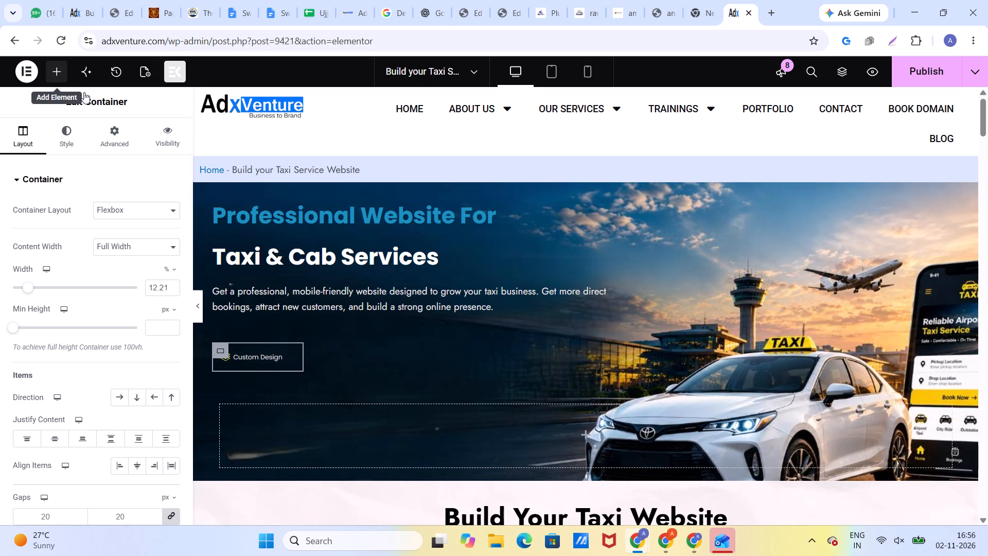
pyautogui.moveTo(59, 240); pyautogui.dragTo(343, 306)
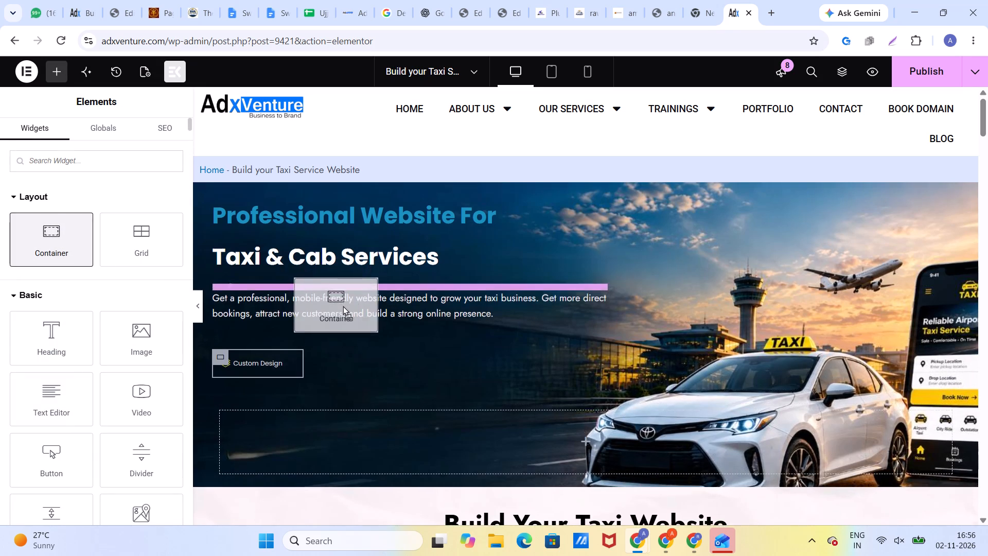
pyautogui.moveTo(343, 306); pyautogui.dragTo(337, 318)
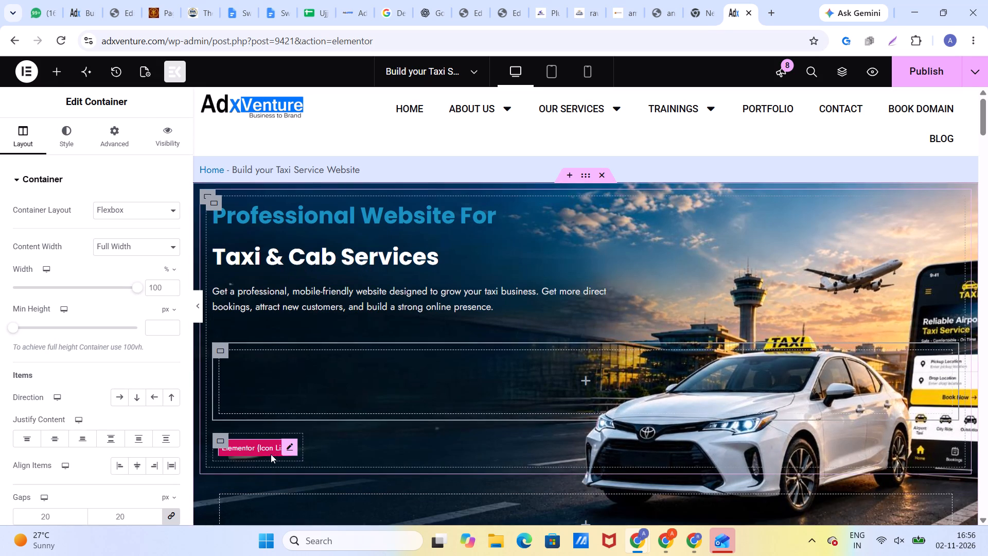
# Copy the Custom Design icon list container and paste it into the new empty container above it.
pyautogui.click(216, 440)
pyautogui.rightClick(216, 440)
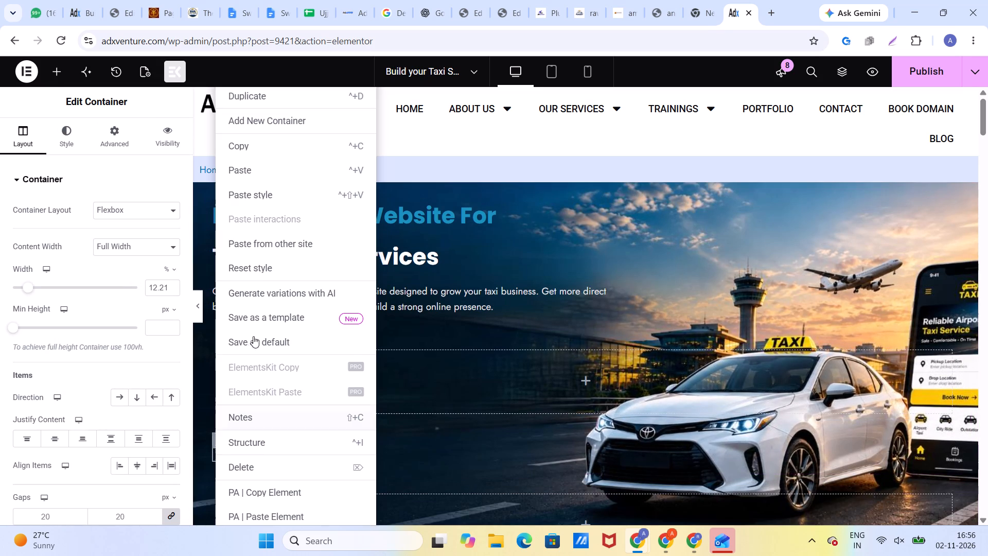
pyautogui.click(273, 140)
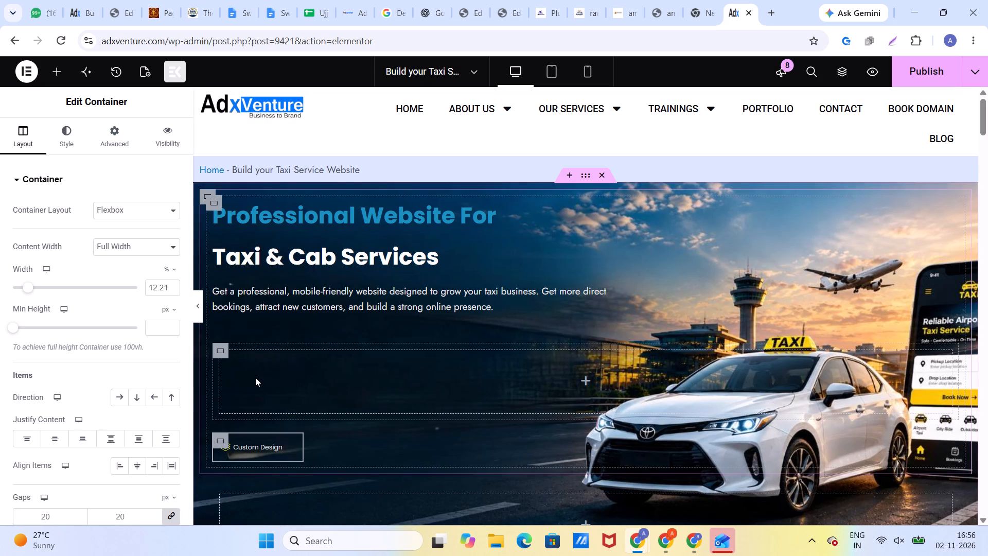
pyautogui.click(255, 377)
pyautogui.rightClick(254, 375)
pyautogui.click(295, 173)
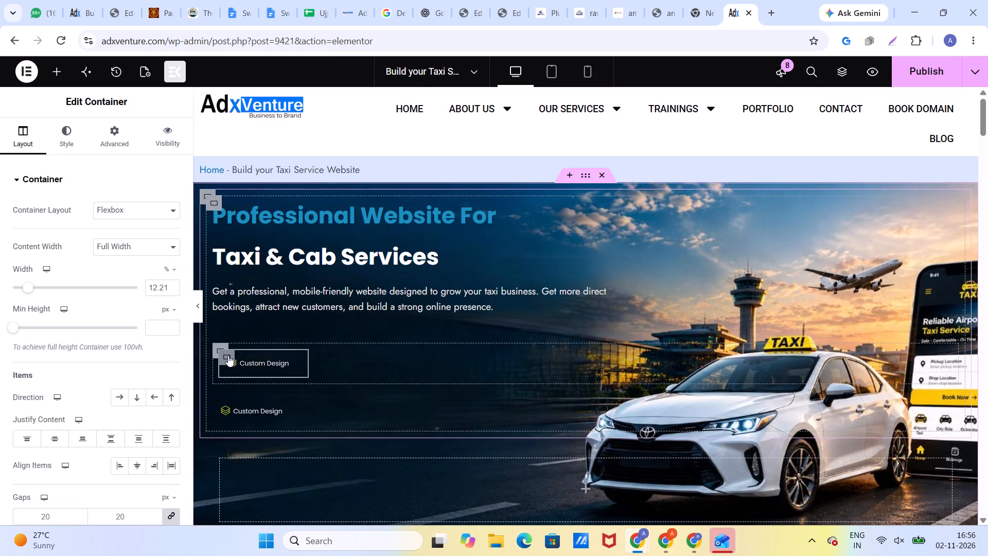
# Duplicate the pasted Custom Design container three times inside the new container to make four feature items.
pyautogui.click(229, 355)
pyautogui.rightClick(229, 355)
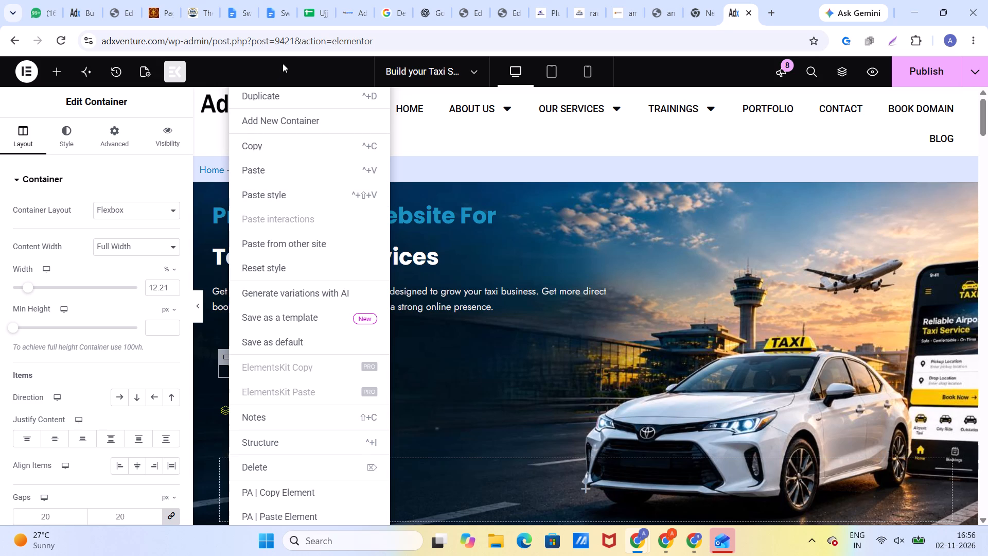
pyautogui.click(279, 91)
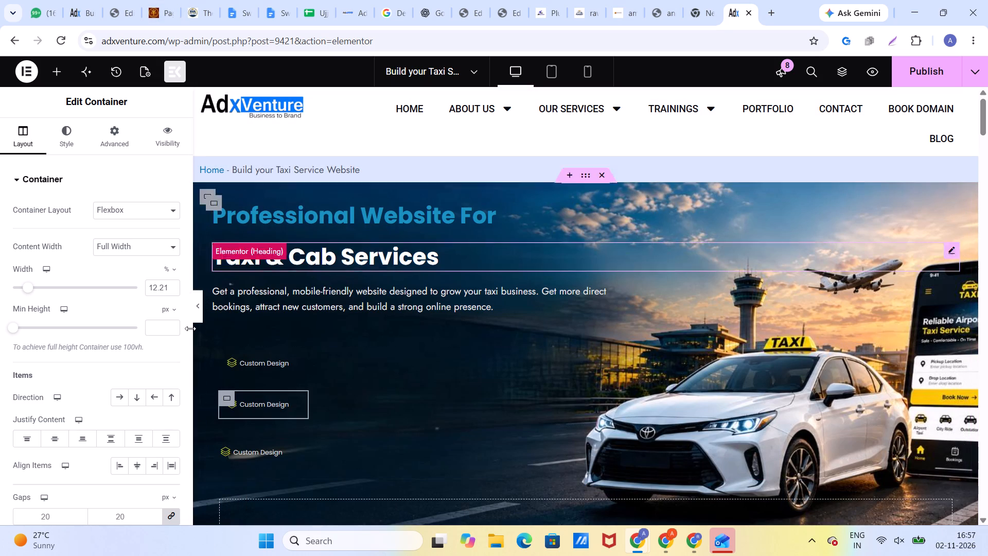
pyautogui.moveTo(217, 555); pyautogui.dragTo(209, 555, button='right')
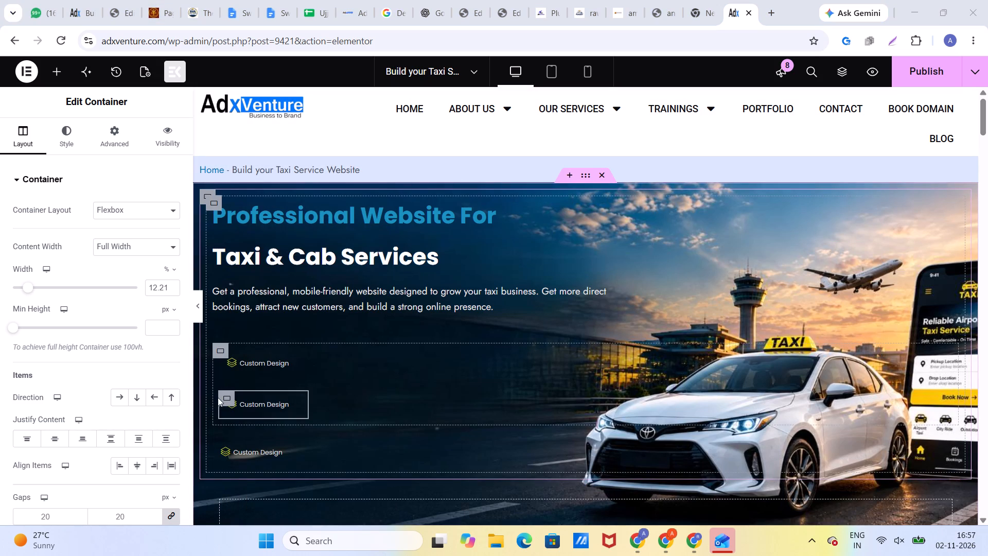
pyautogui.click(226, 397)
pyautogui.rightClick(226, 397)
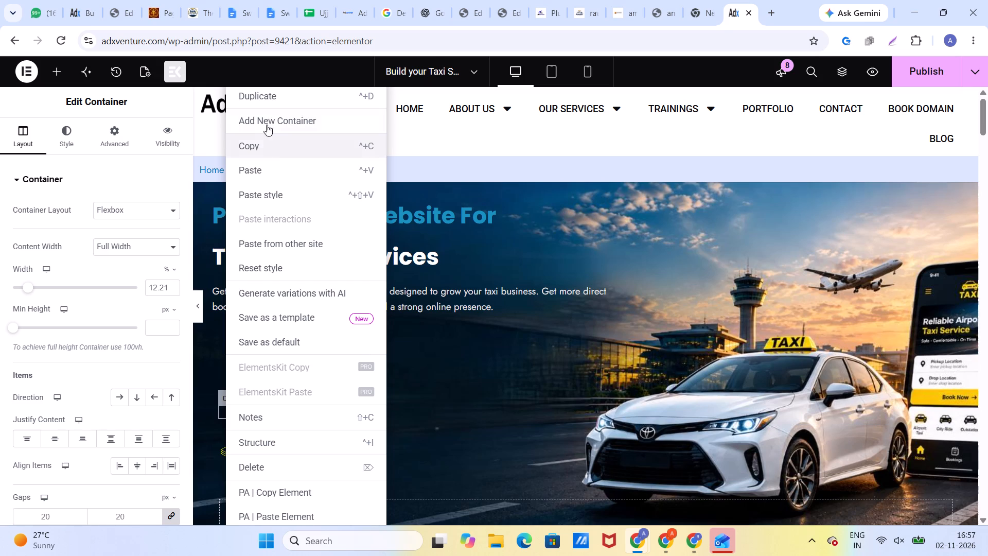
pyautogui.click(266, 96)
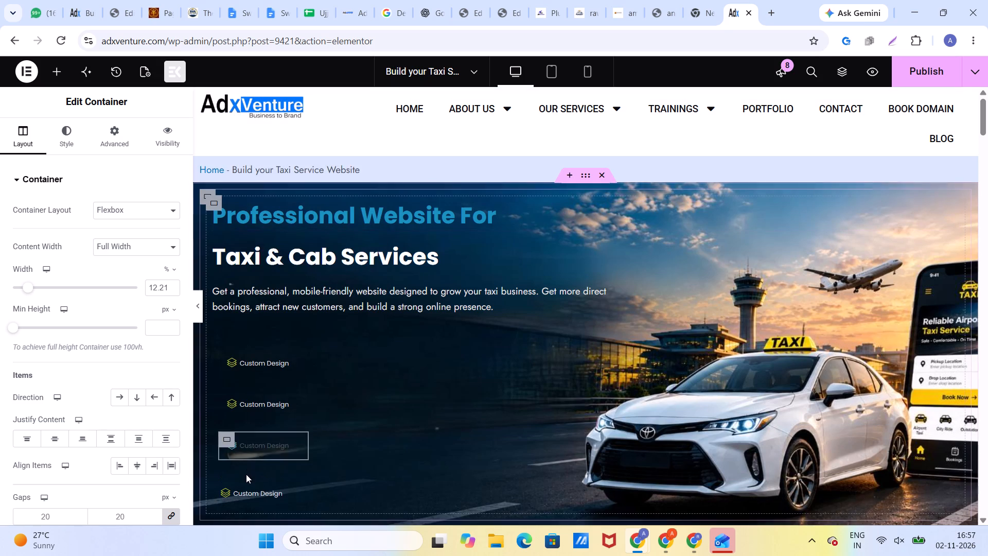
pyautogui.click(230, 437)
pyautogui.rightClick(230, 437)
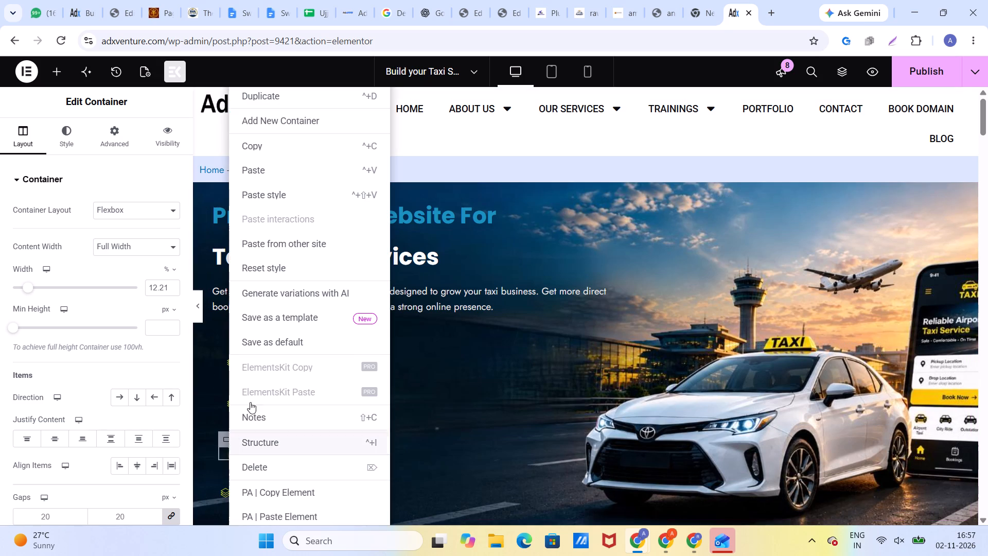
pyautogui.click(280, 95)
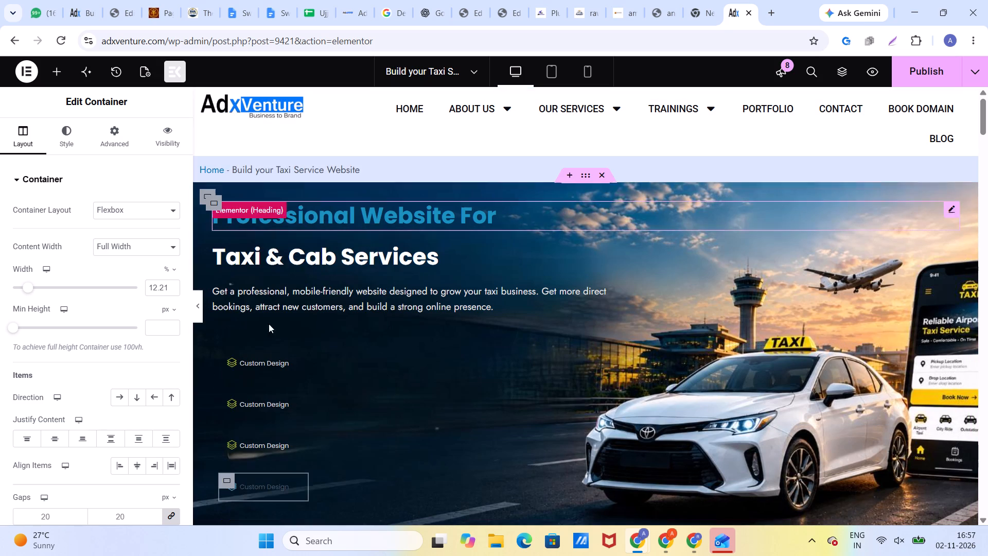
# Set the direction of the container holding the four Custom Design items to a horizontal row.
pyautogui.click(217, 346)
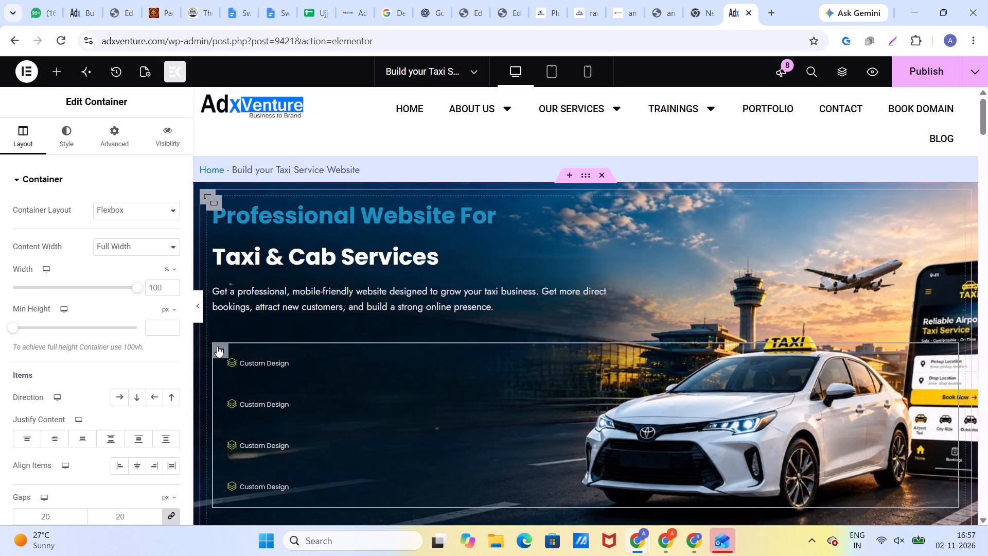
pyautogui.click(121, 395)
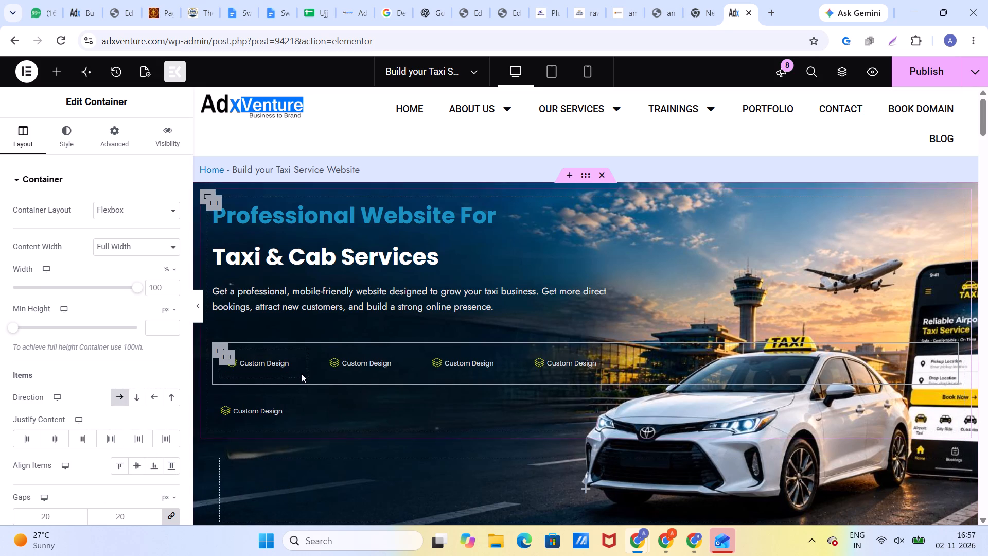
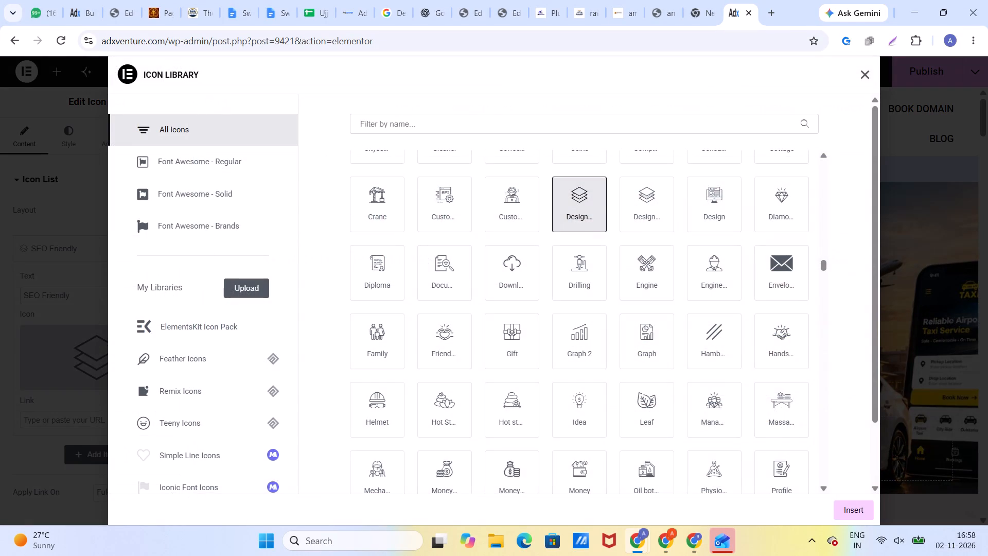
# Search the icon library for "tab" and insert the outlined tablet icon for the SEO Friendly item.
pyautogui.click(394, 125)
pyautogui.write('tab')
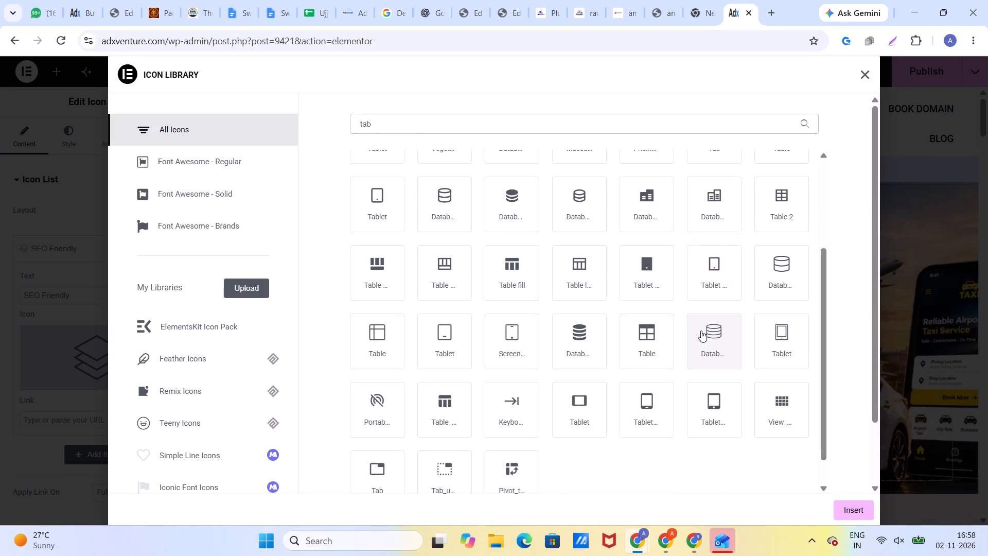
pyautogui.click(713, 285)
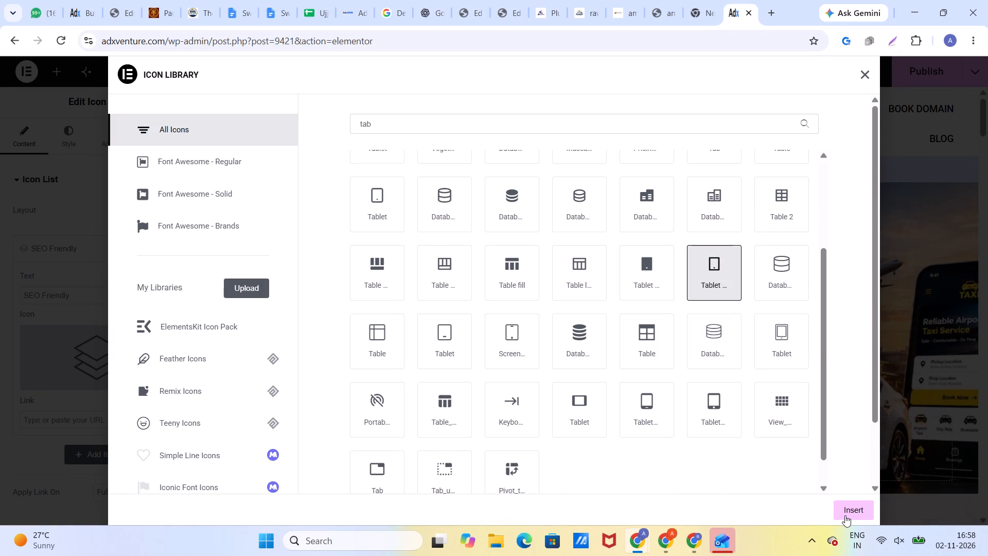
pyautogui.click(845, 515)
# Replace the Mobile Responsive item's icon with the outlined mobile phone icon, found by searching the icon library for "mob".
pyautogui.click(465, 362)
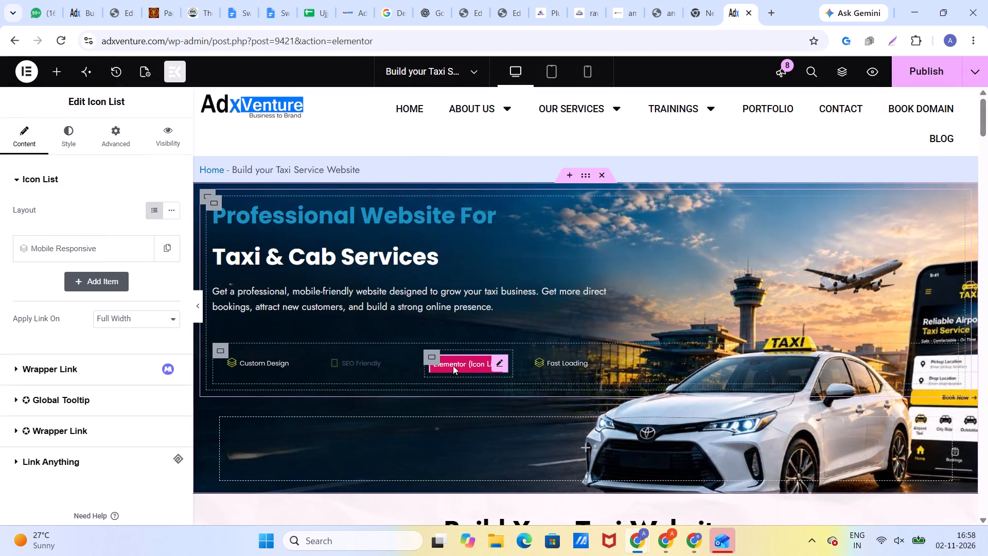
pyautogui.click(67, 254)
pyautogui.click(112, 343)
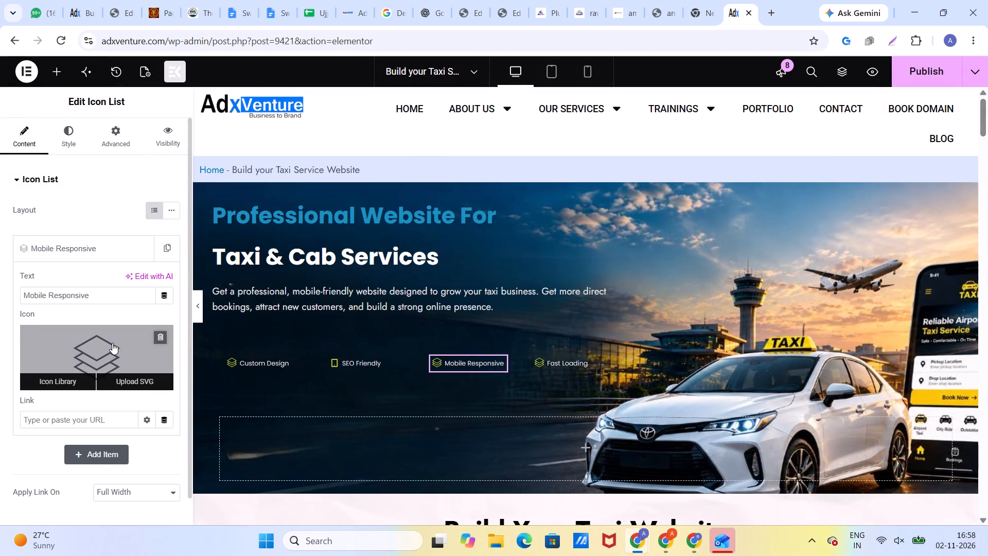
pyautogui.click(365, 129)
pyautogui.write('mob')
pyautogui.click(461, 208)
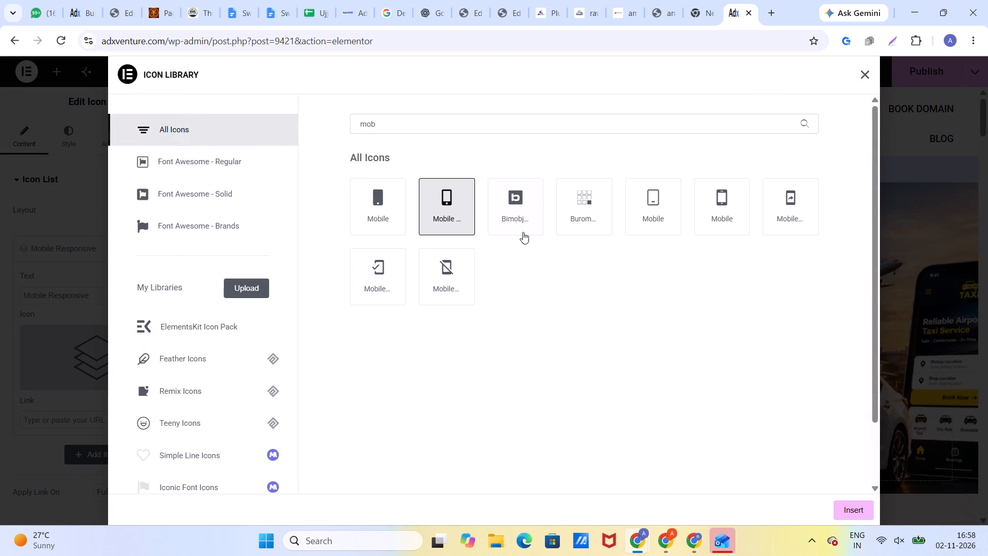
pyautogui.click(857, 504)
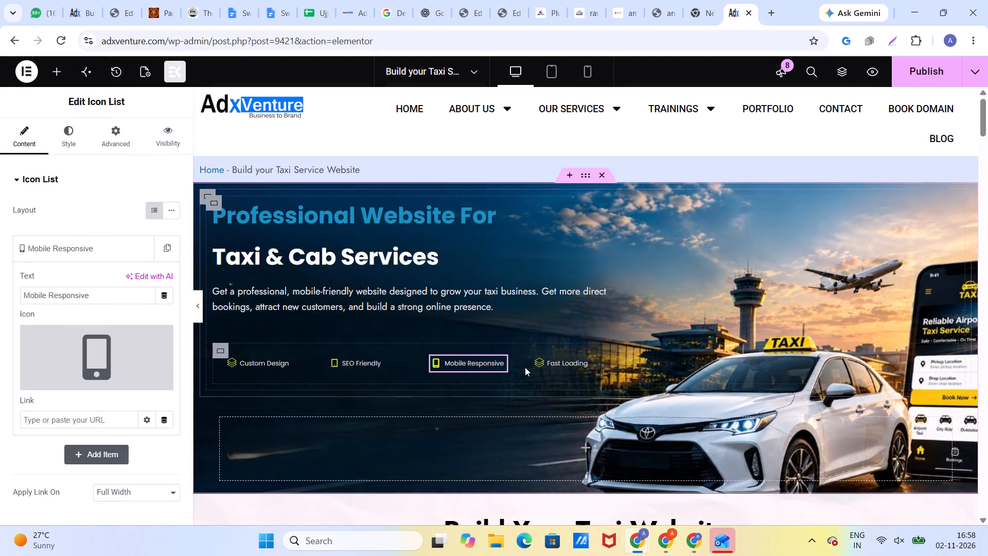
# Change the SEO Friendly item's icon color to near-white.
pyautogui.click(339, 362)
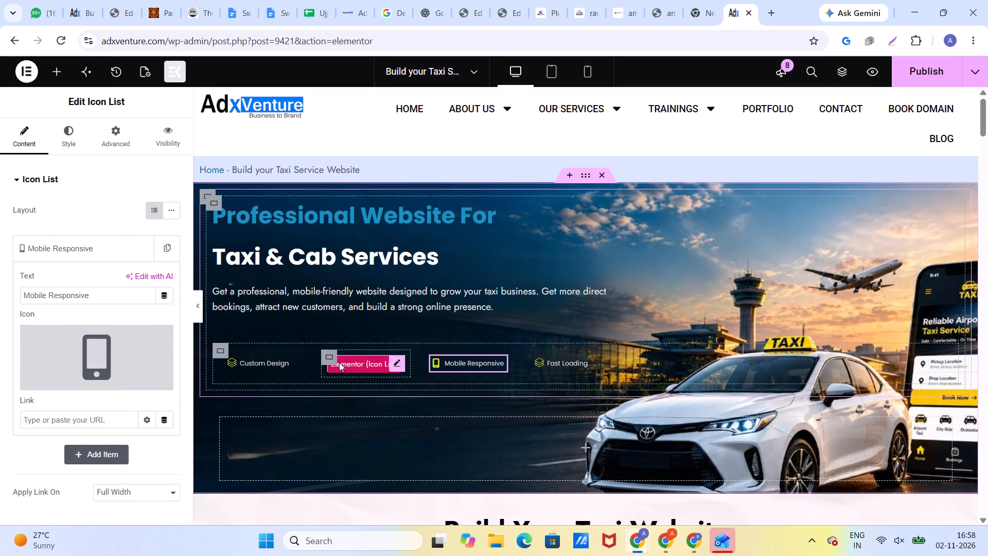
pyautogui.click(46, 254)
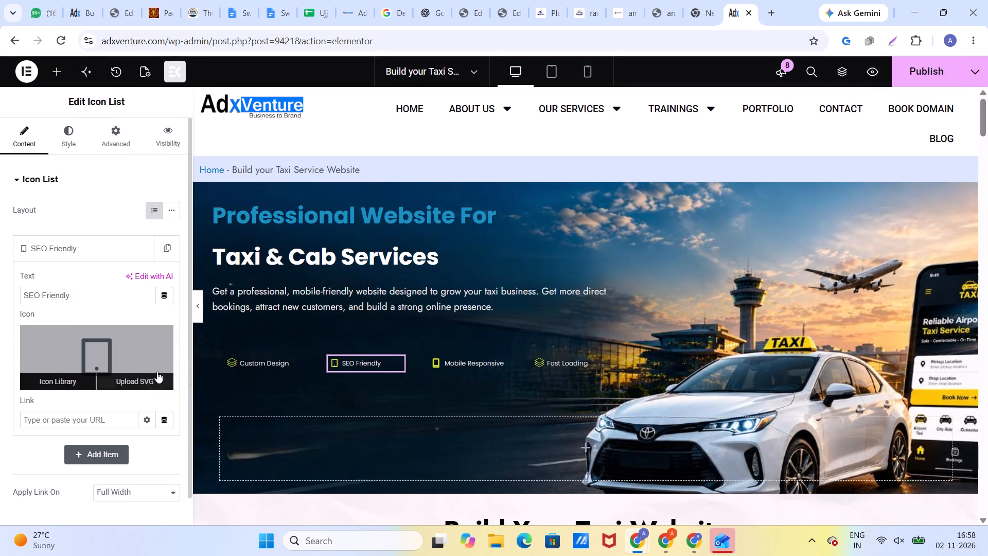
pyautogui.click(75, 137)
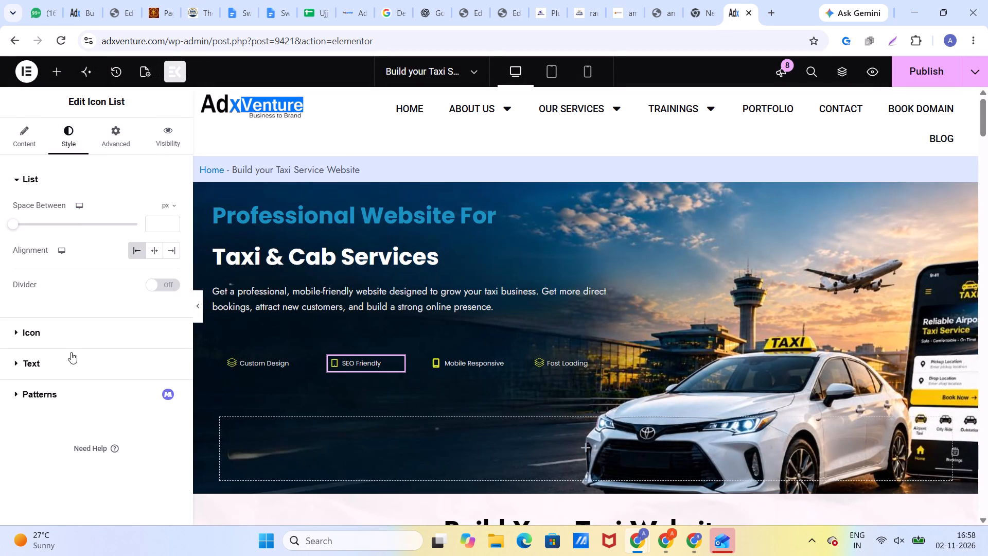
pyautogui.click(59, 339)
pyautogui.click(171, 270)
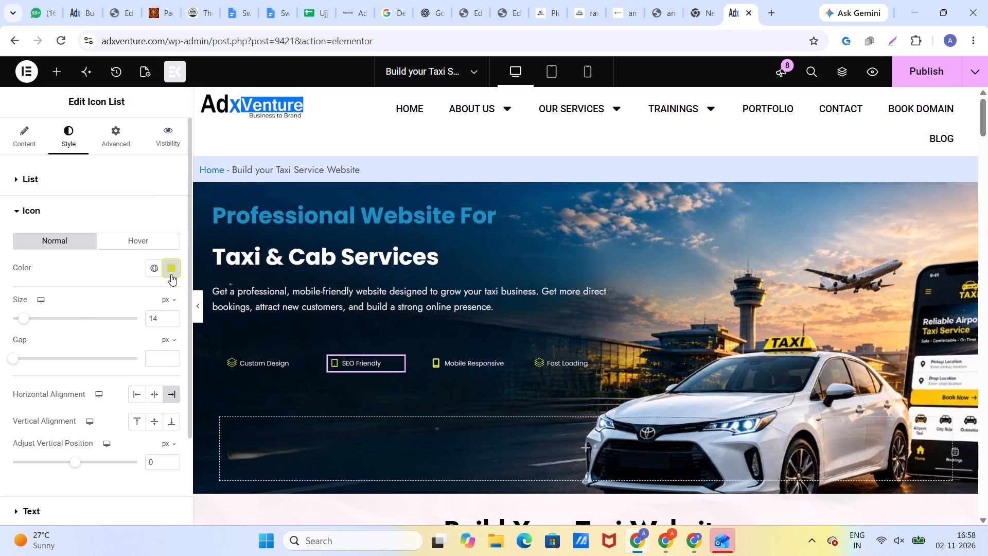
pyautogui.moveTo(132, 336); pyautogui.dragTo(74, 312)
pyautogui.click(64, 264)
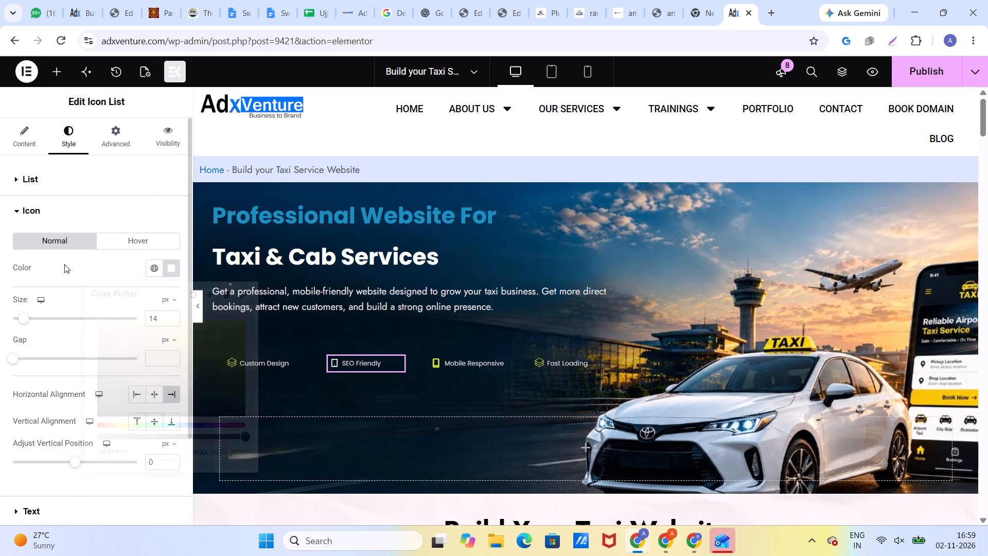
# Change the Mobile Responsive item's icon color to near-white.
pyautogui.click(463, 364)
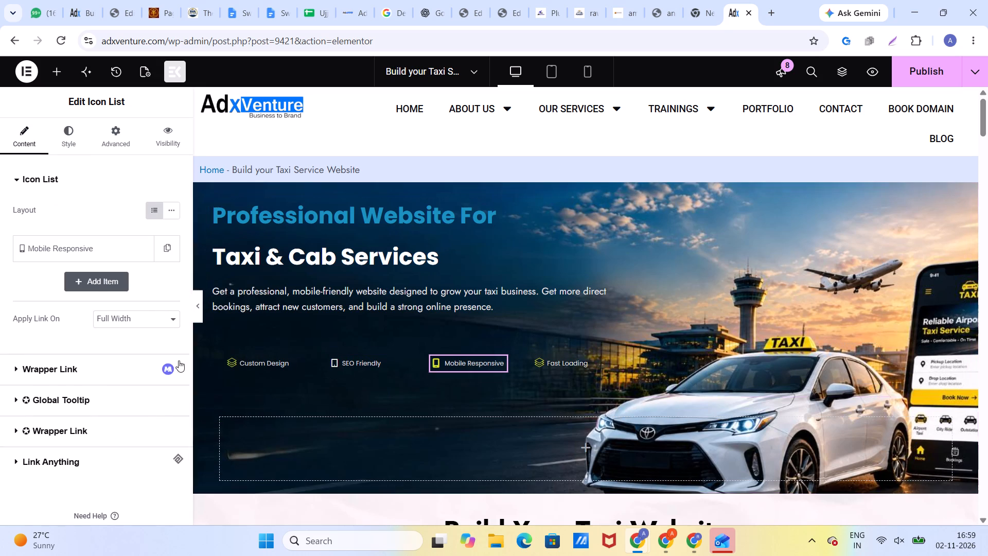
pyautogui.click(87, 250)
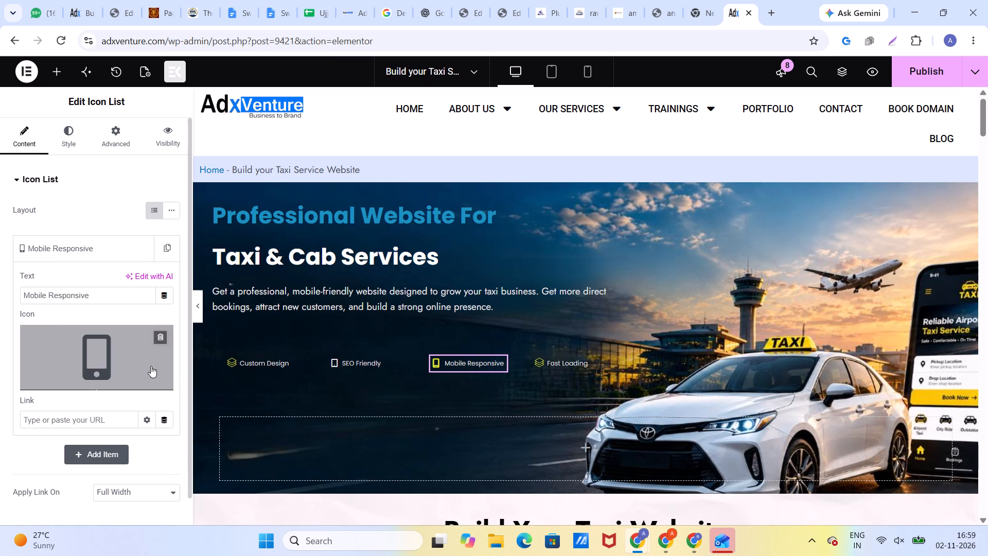
pyautogui.click(67, 177)
pyautogui.click(75, 138)
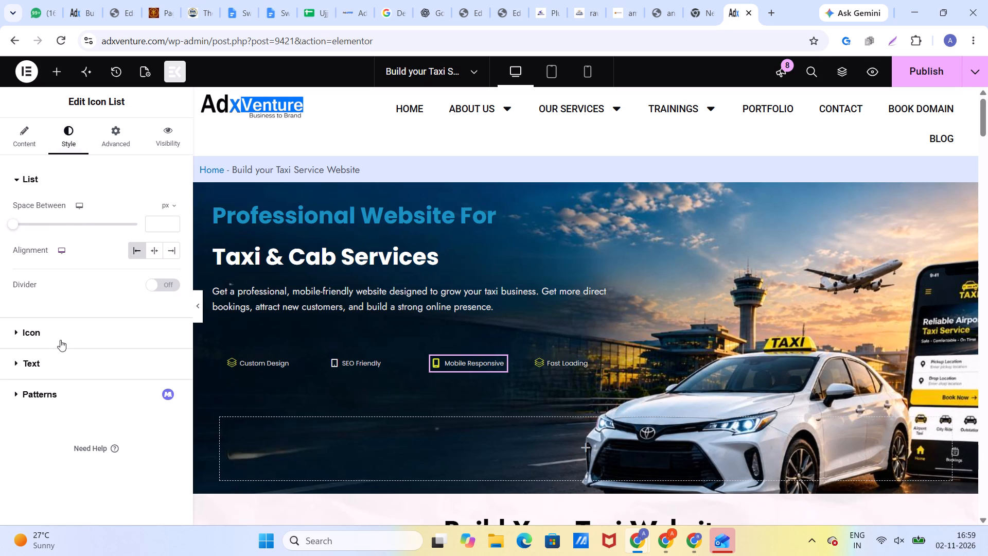
pyautogui.click(57, 334)
pyautogui.click(168, 270)
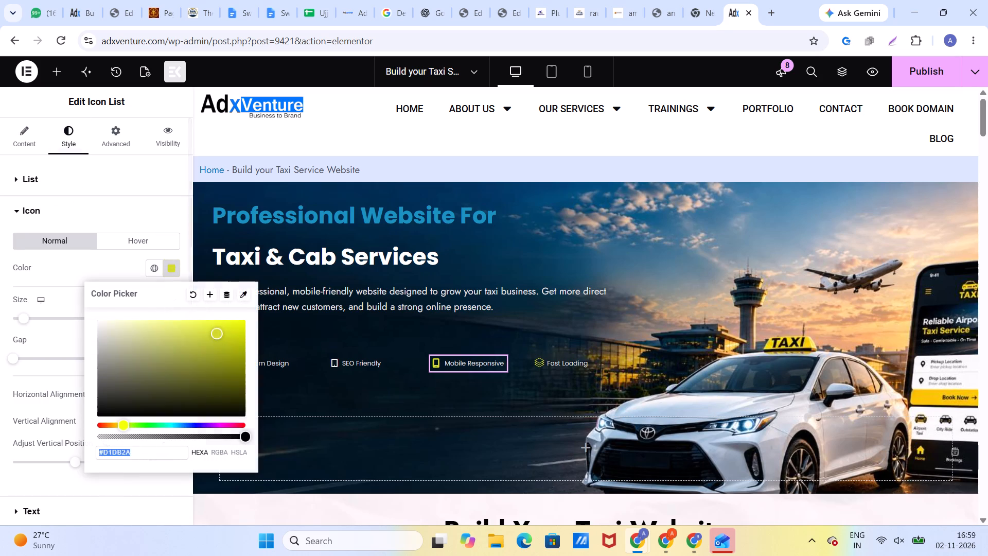
pyautogui.moveTo(138, 346); pyautogui.dragTo(63, 295)
pyautogui.click(73, 264)
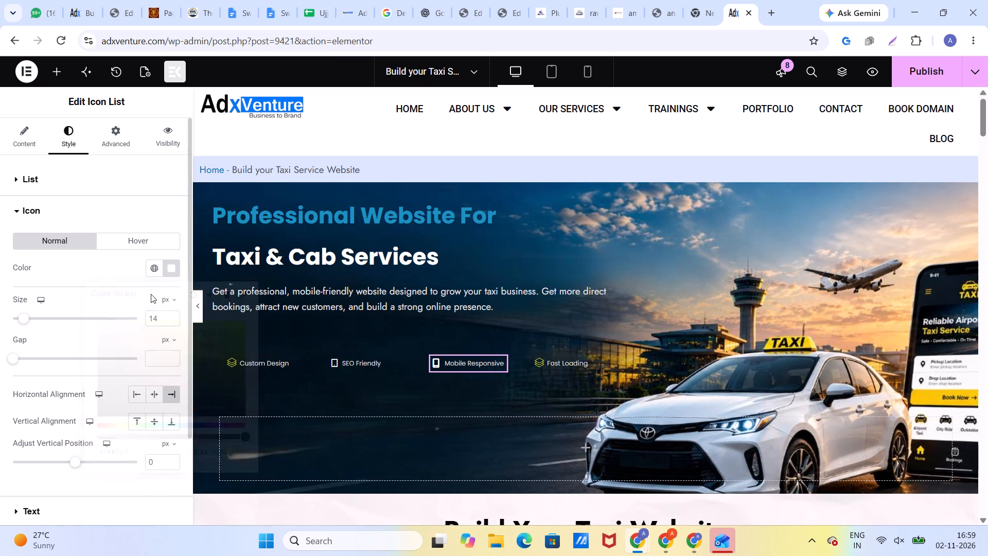
# Replace the Fast Loading item's icon with the thin circled exclamation mark, found by searching the icon library for "cla".
pyautogui.click(562, 364)
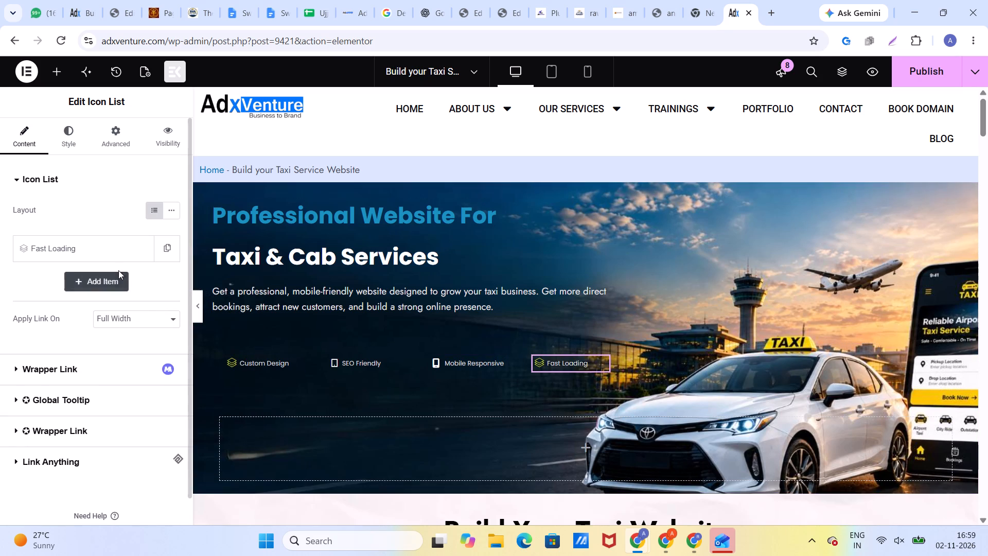
pyautogui.click(91, 249)
pyautogui.click(106, 342)
pyautogui.click(378, 132)
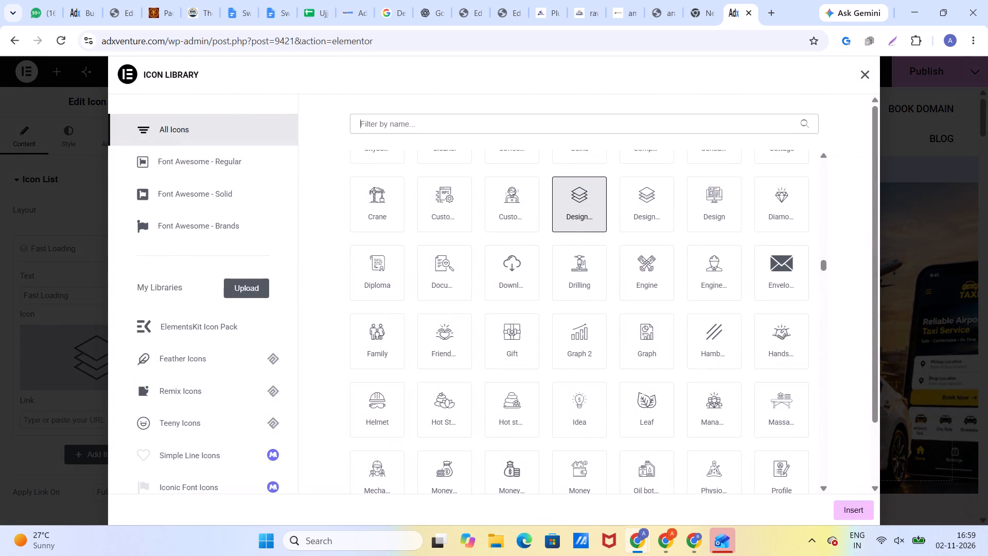
pyautogui.press('c')
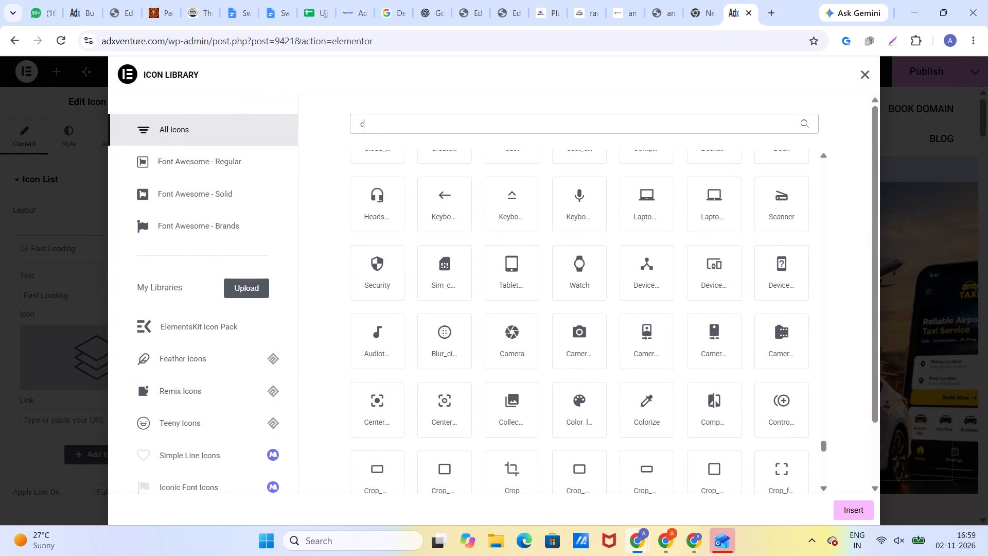
pyautogui.write('lau')
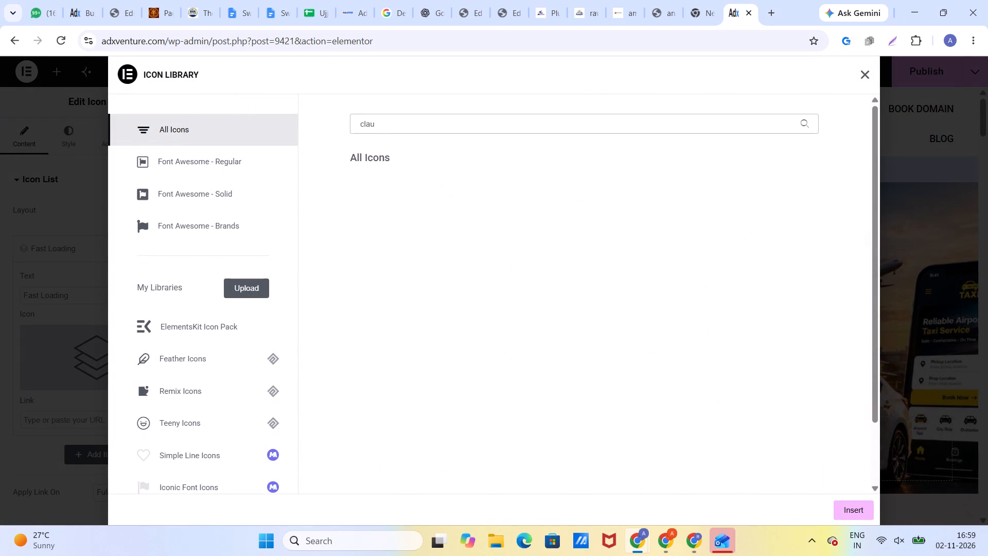
pyautogui.press('BackSpace')
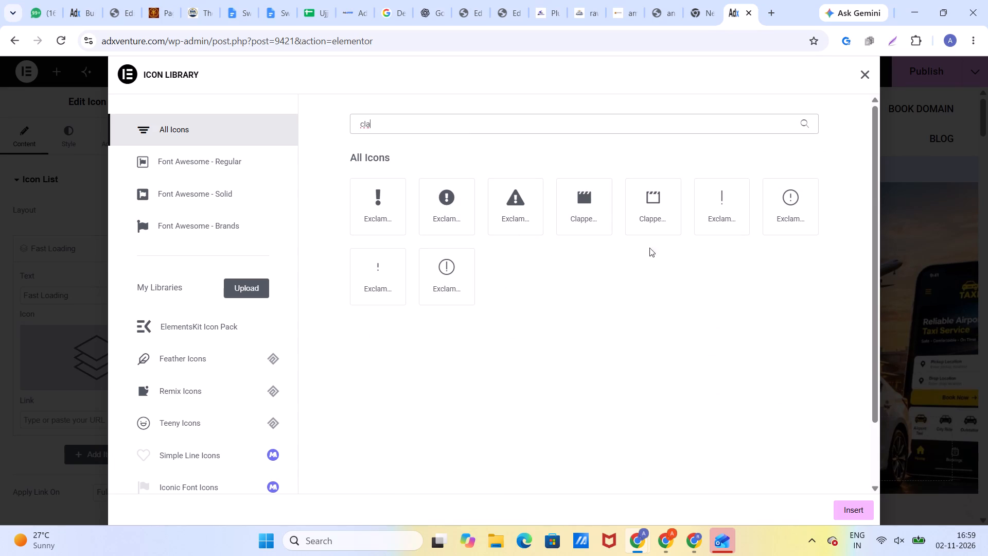
pyautogui.click(786, 219)
pyautogui.click(850, 501)
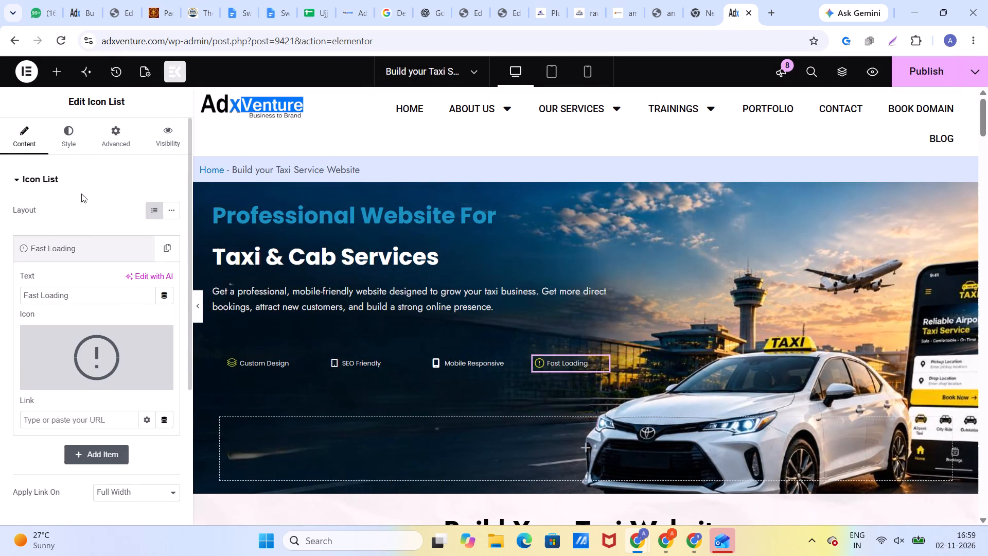
# Change the Fast Loading item's icon color to near-white.
pyautogui.click(78, 144)
pyautogui.click(91, 322)
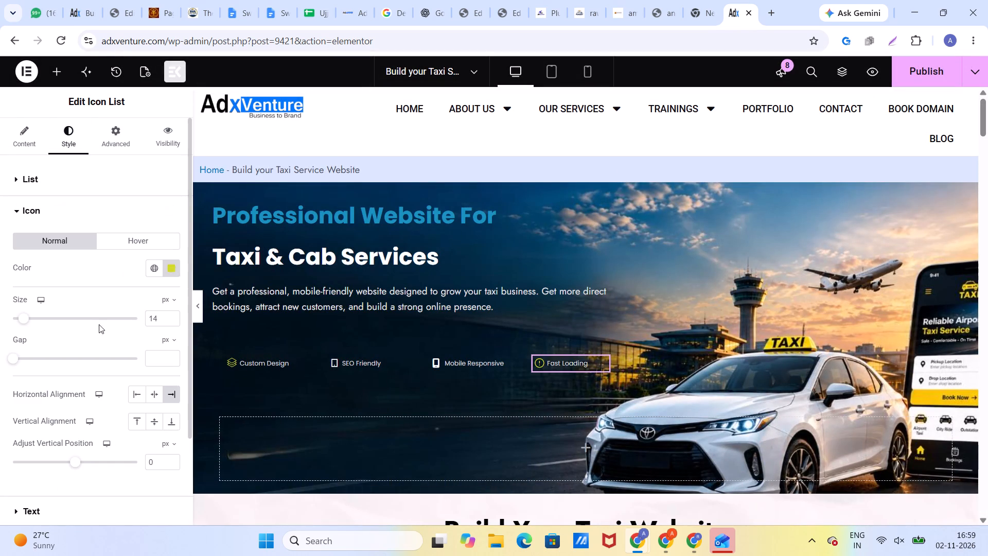
pyautogui.click(175, 271)
pyautogui.moveTo(109, 332); pyautogui.dragTo(84, 324)
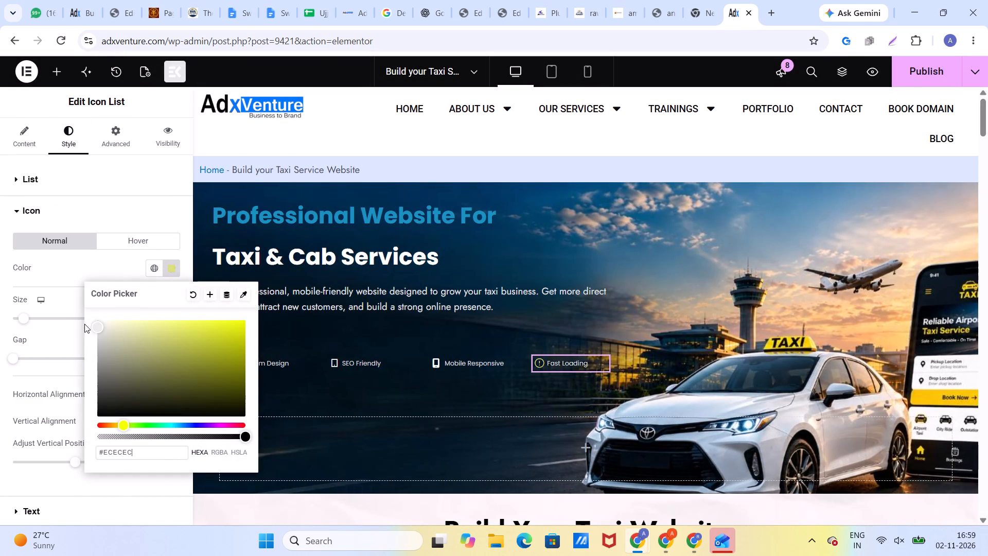
pyautogui.moveTo(84, 324); pyautogui.dragTo(81, 315)
pyautogui.click(72, 260)
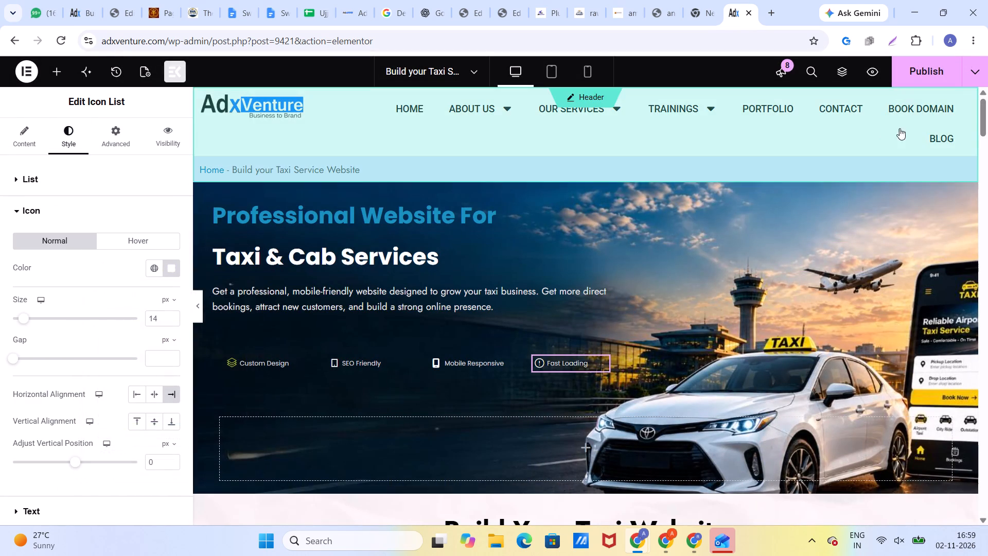
# Publish the updated taxi service page.
pyautogui.click(915, 75)
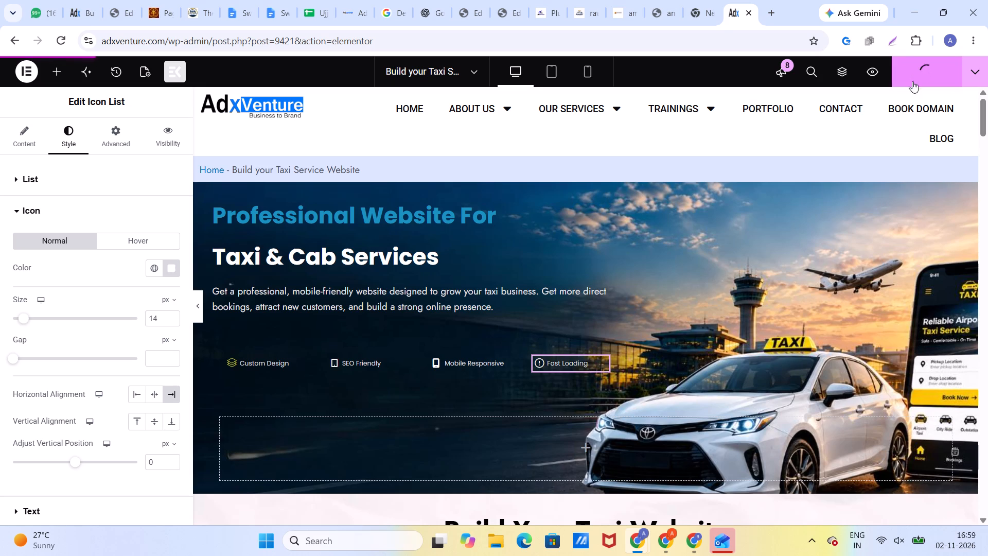
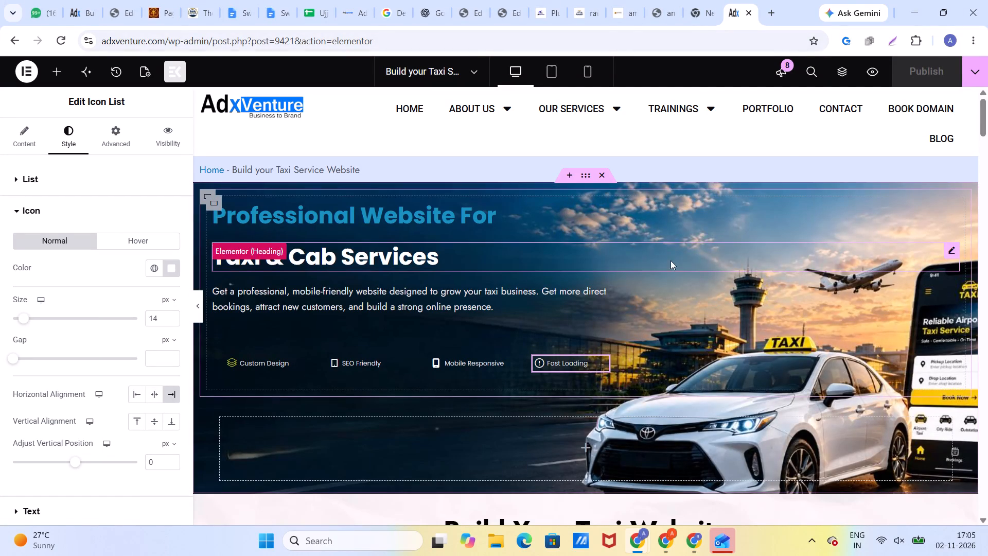
# Review the taxi page's sections below the hero, from the website offer through to the client testimonials.
pyautogui.scroll(-7, 564, 331)
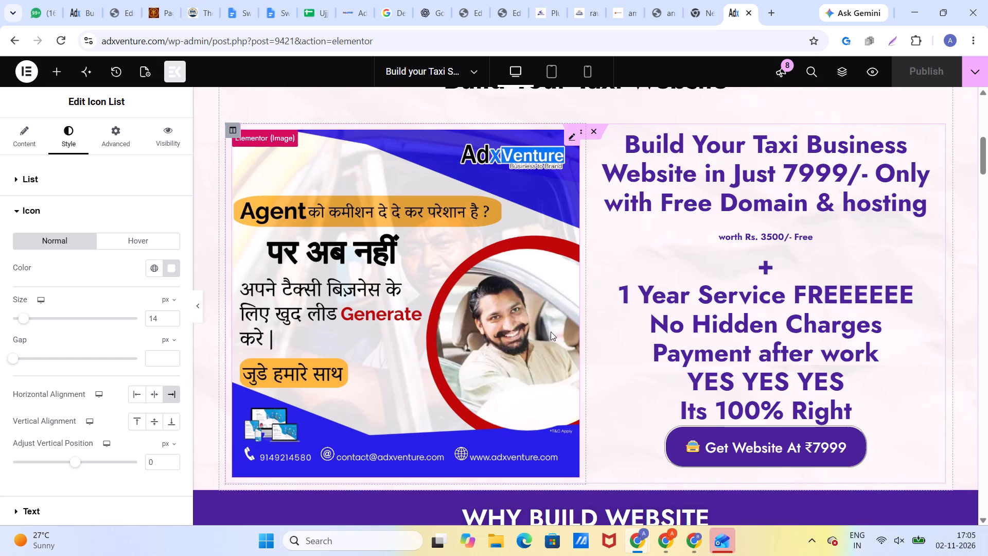
pyautogui.scroll(-13, 551, 339)
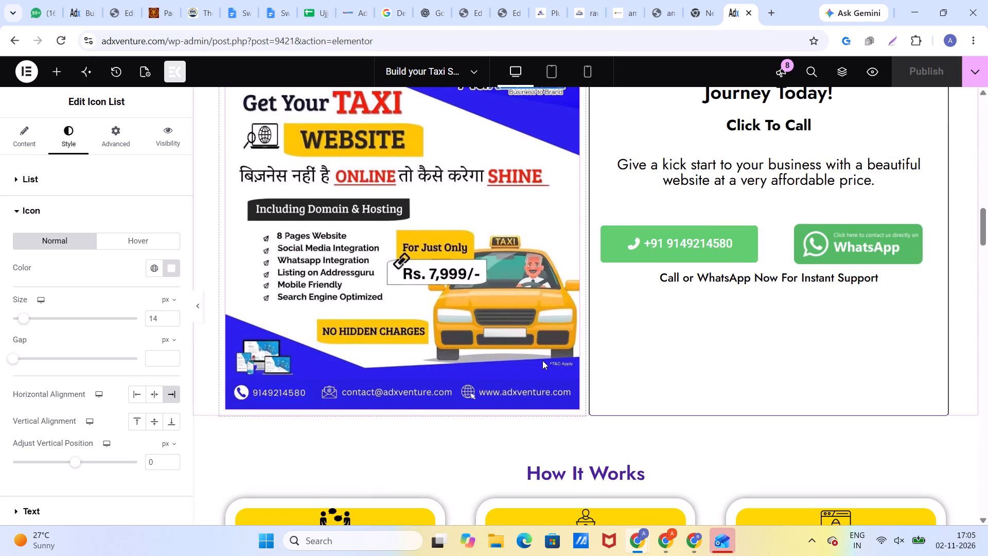
pyautogui.scroll(-8, 536, 361)
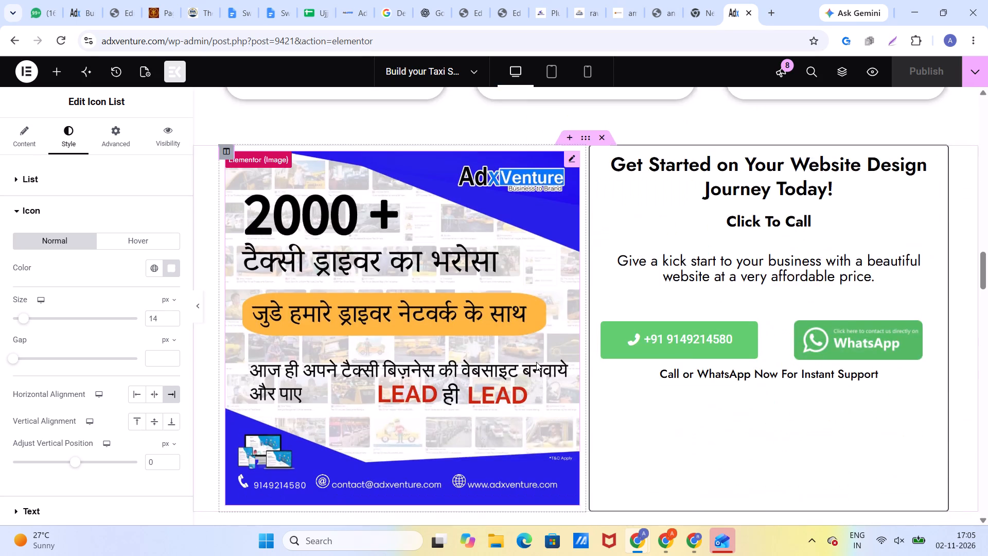
pyautogui.scroll(-16, 536, 362)
pyautogui.scroll(-8, 535, 370)
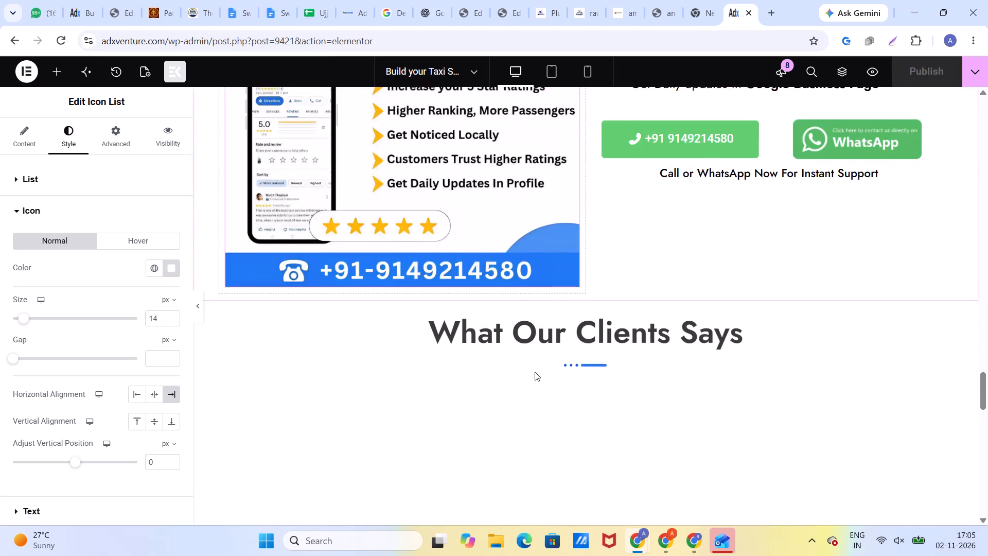
pyautogui.scroll(-9, 535, 372)
pyautogui.scroll(15, 534, 373)
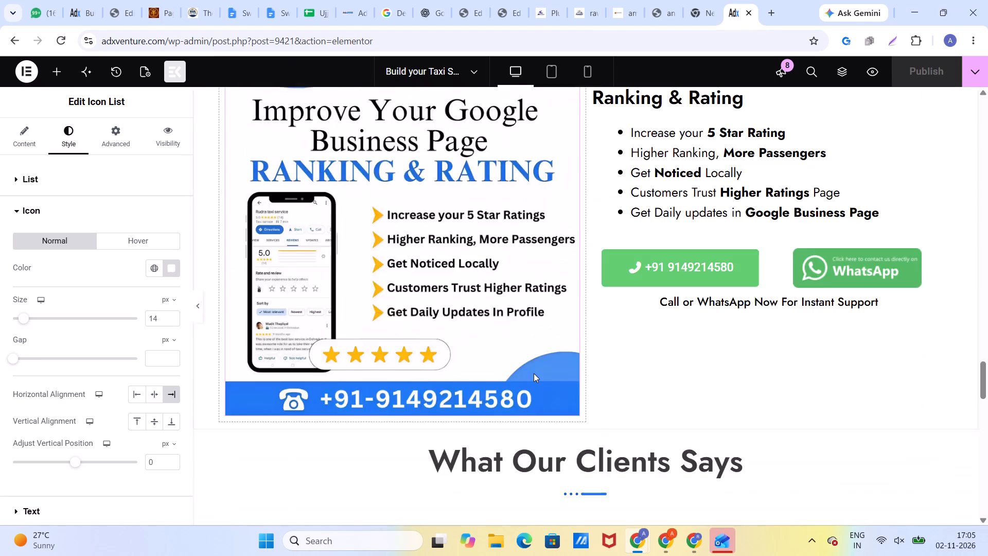
pyautogui.scroll(20, 534, 373)
pyautogui.scroll(10, 534, 373)
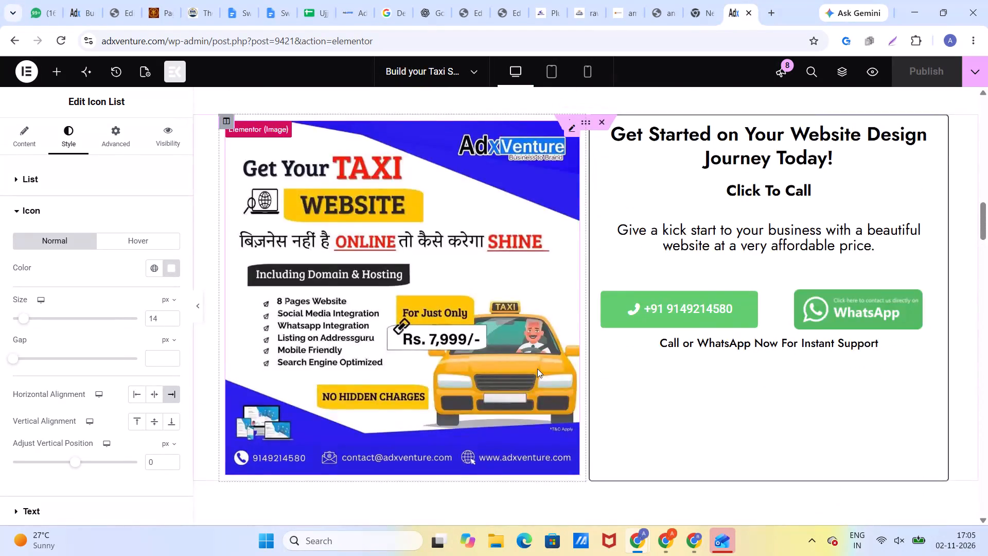
pyautogui.scroll(12, 537, 369)
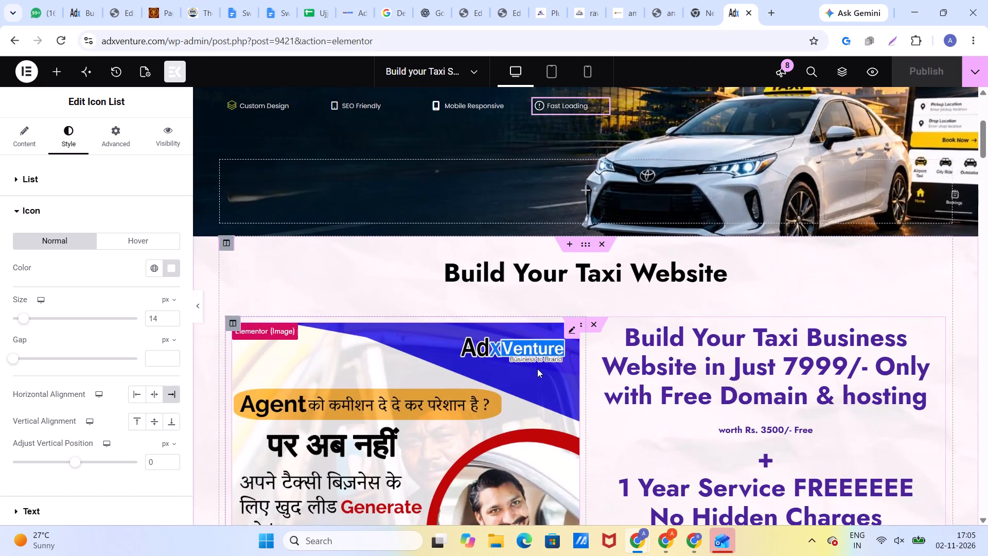